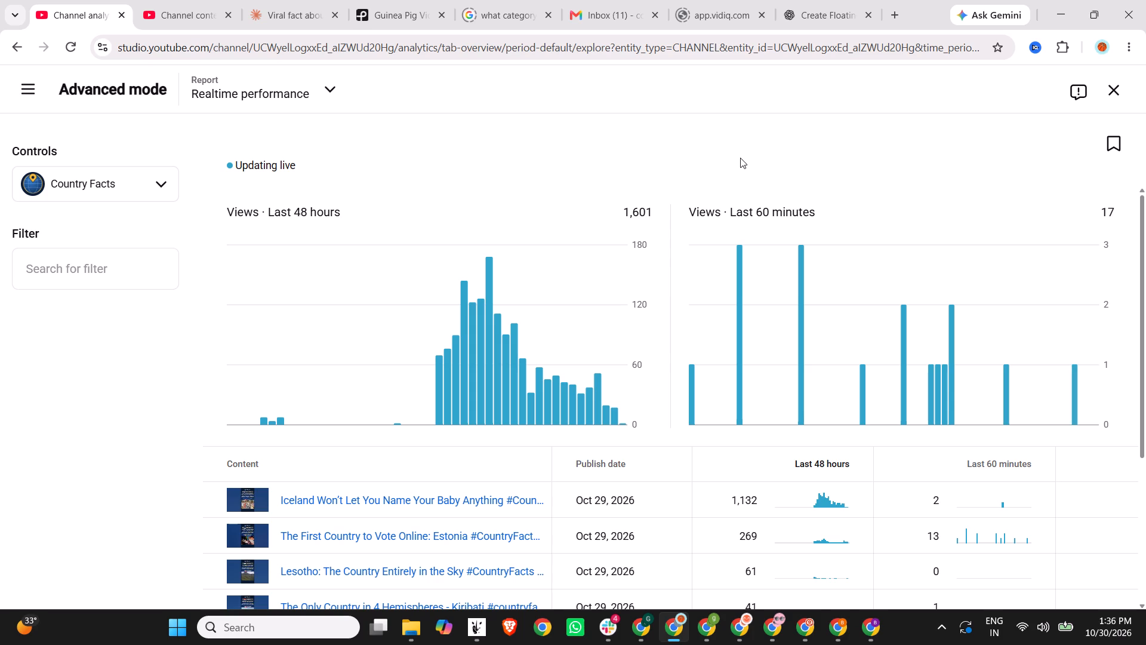
Reload the Realtime performance report, examine the views per video for the last 48 hours and 60 minutes, and close the report.
left_click(69, 44)
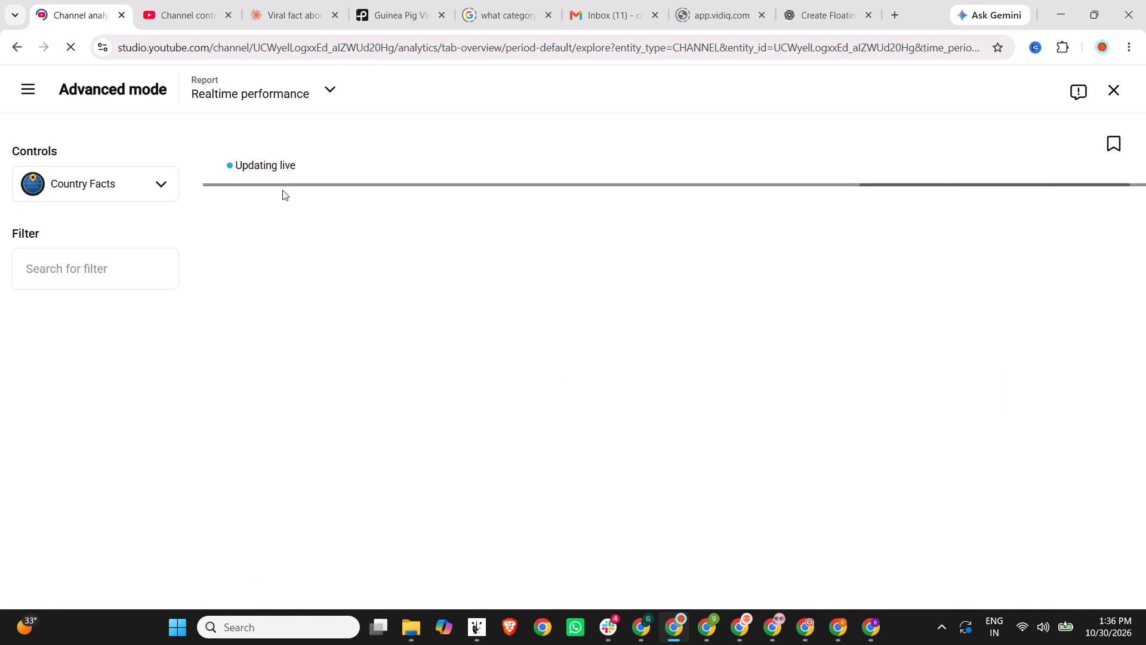
scroll(282, 190, "down", 2)
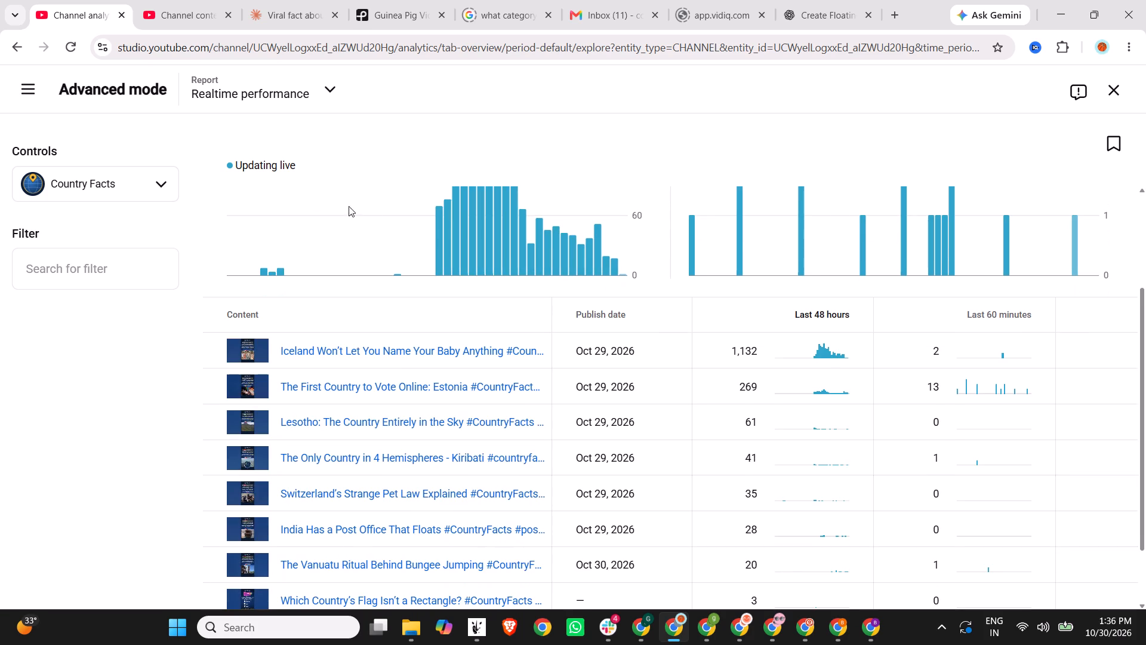
scroll(368, 211, "down", 2)
scroll(526, 322, "down", 3)
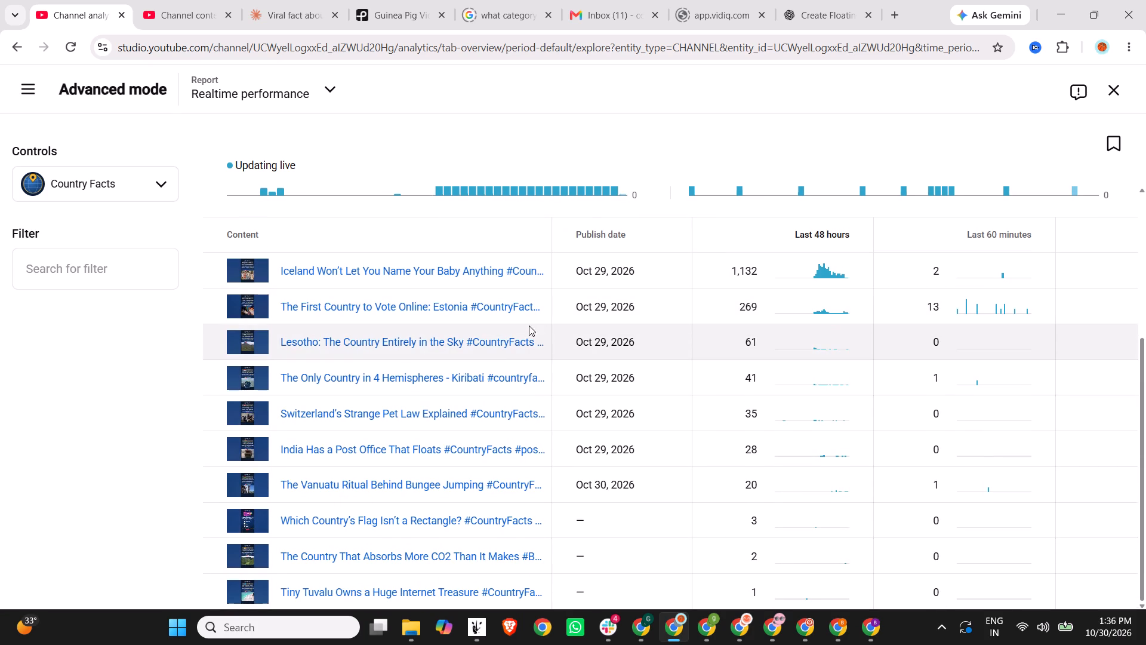
scroll(630, 331, "up", 5)
left_click(1105, 85)
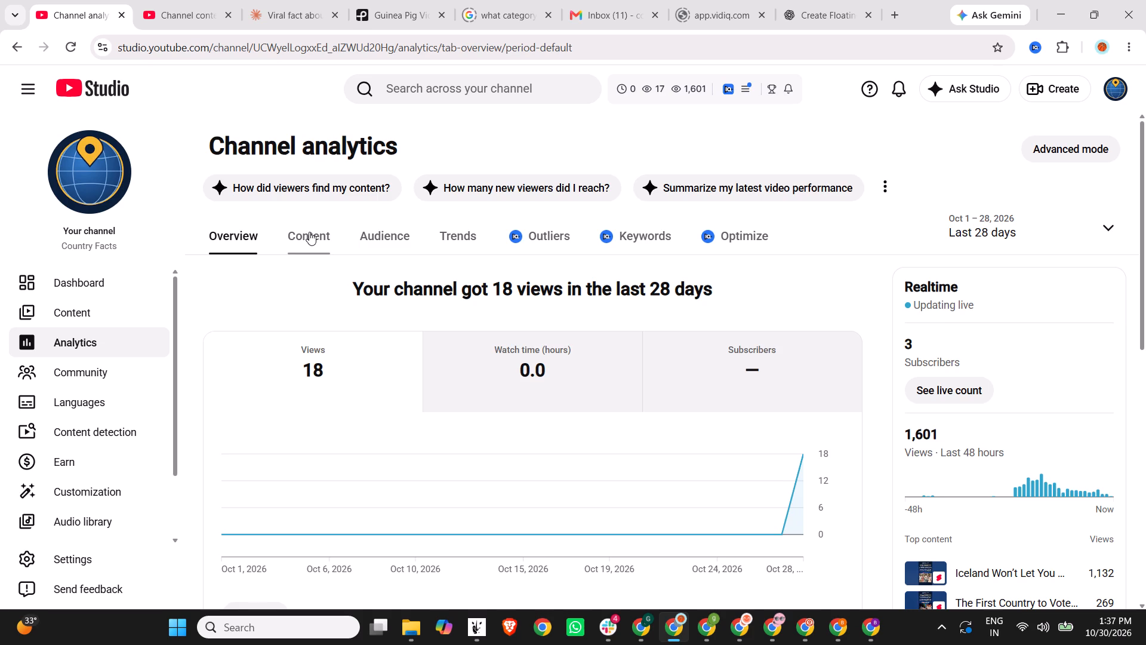
View the video analytics of the latest Short, The Vanuatu Ritual Behind Bungee Jumping, and return to the channel analytics.
scroll(310, 219, "down", 6)
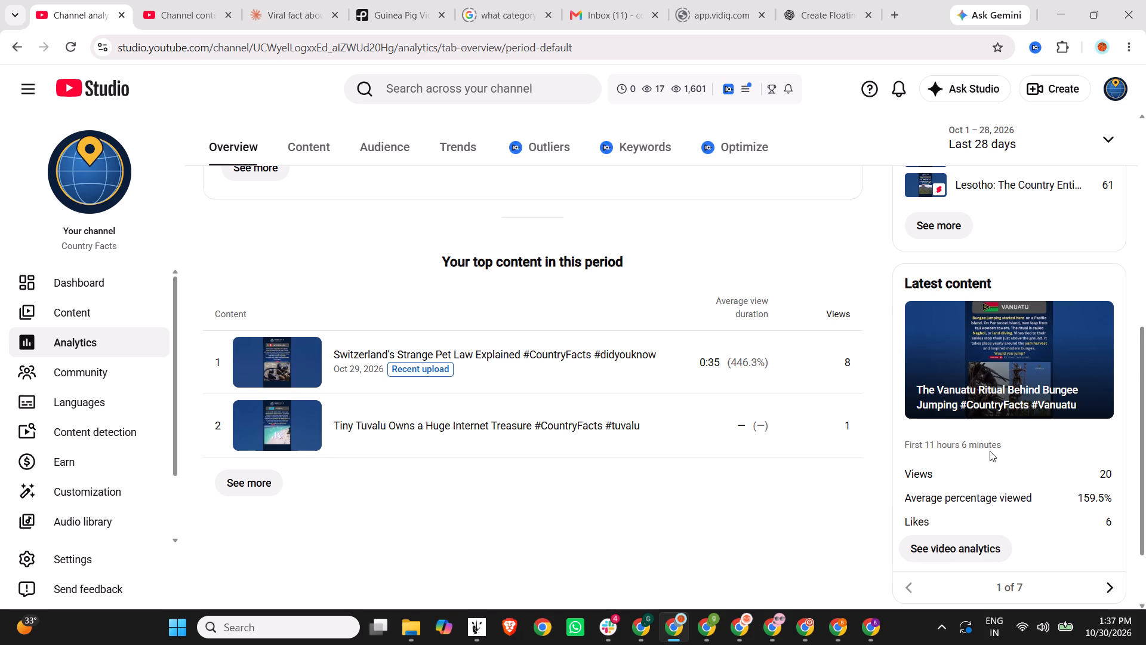
scroll(990, 451, "down", 2)
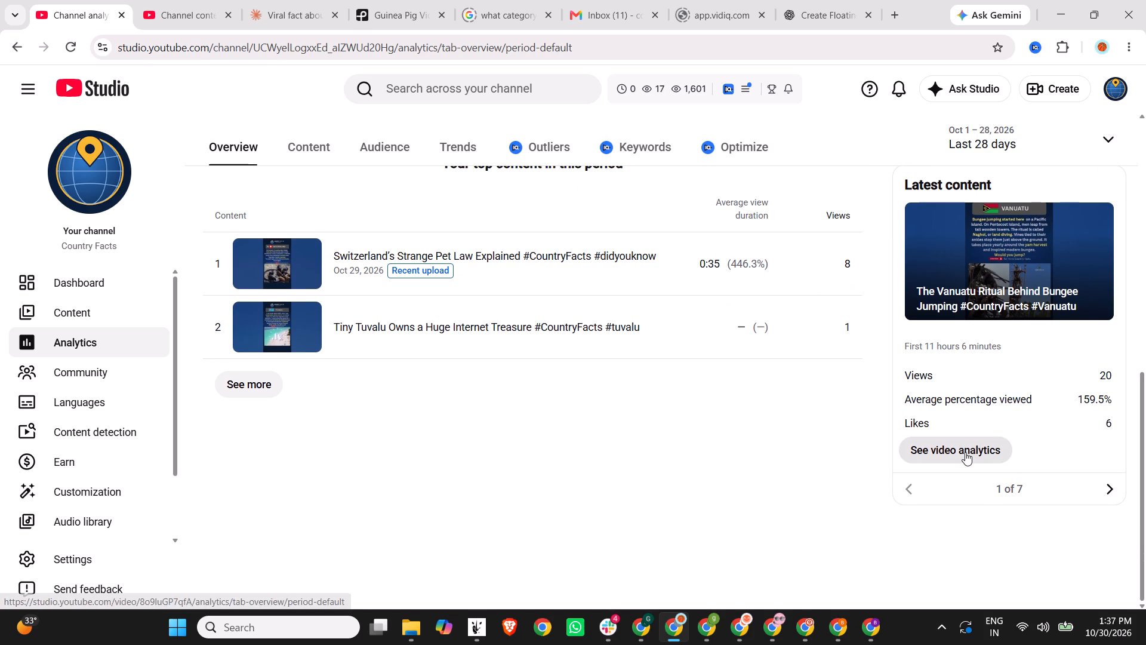
scroll(951, 392, "up", 5)
scroll(962, 392, "down", 3)
scroll(916, 493, "down", 3)
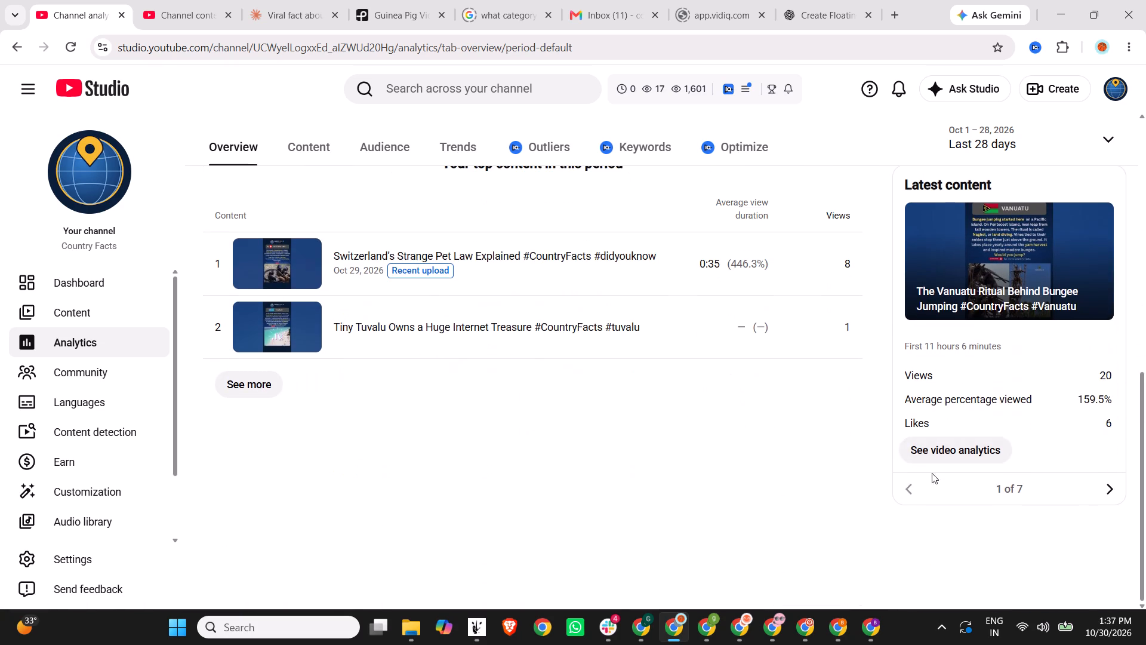
left_click(942, 452)
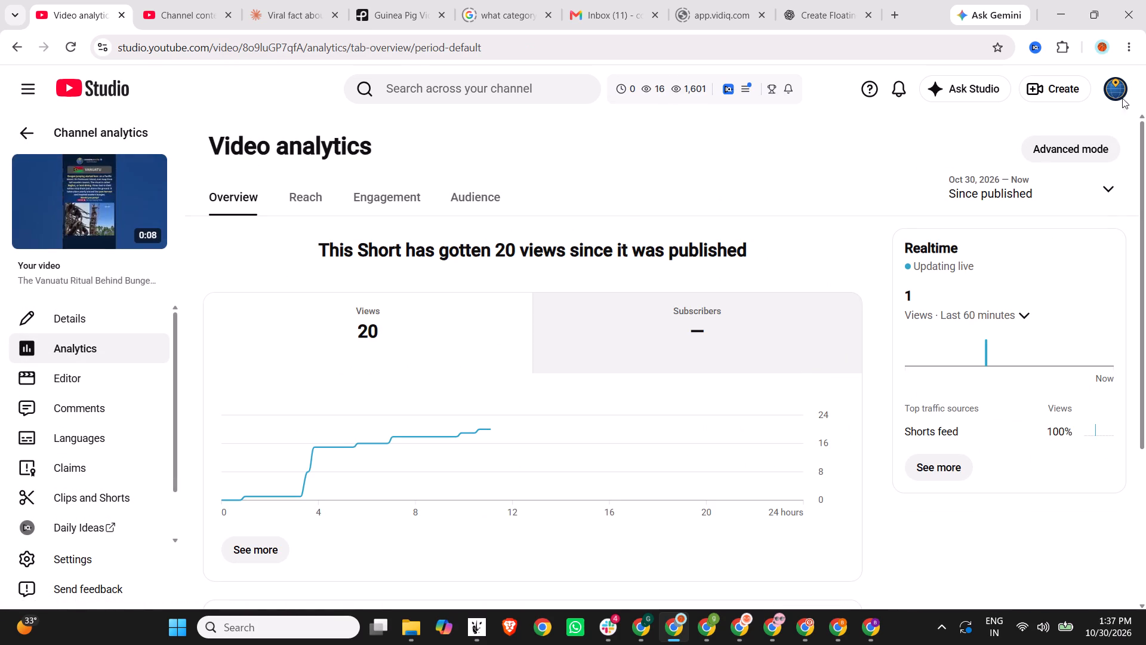
left_click(29, 124)
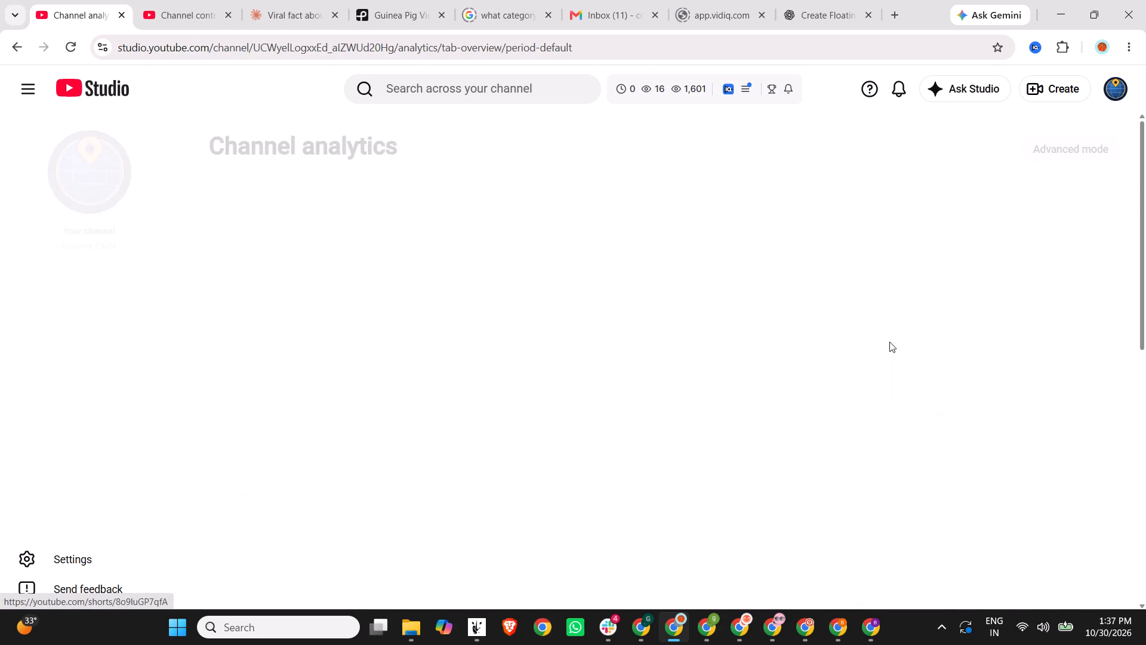
Browse the Latest content cards from the India post office and Lesotho Shorts to Switzerland's Strange Pet Law Explained.
scroll(1145, 339, "down", 6)
scroll(1064, 445, "down", 5)
left_click(1109, 489)
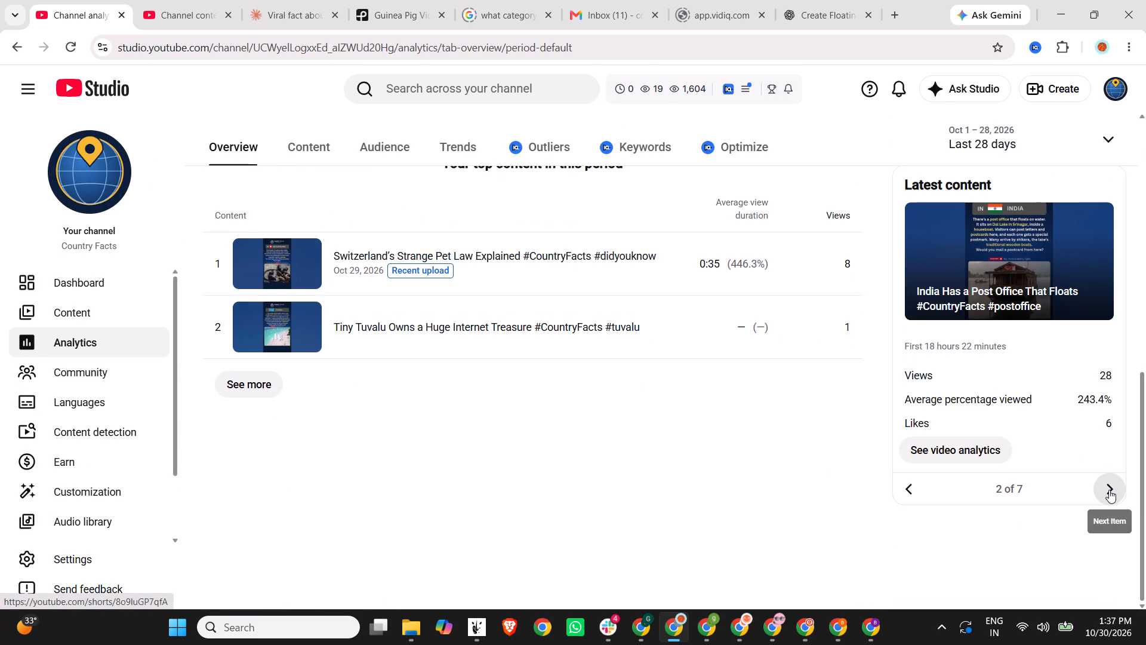
left_click(1109, 490)
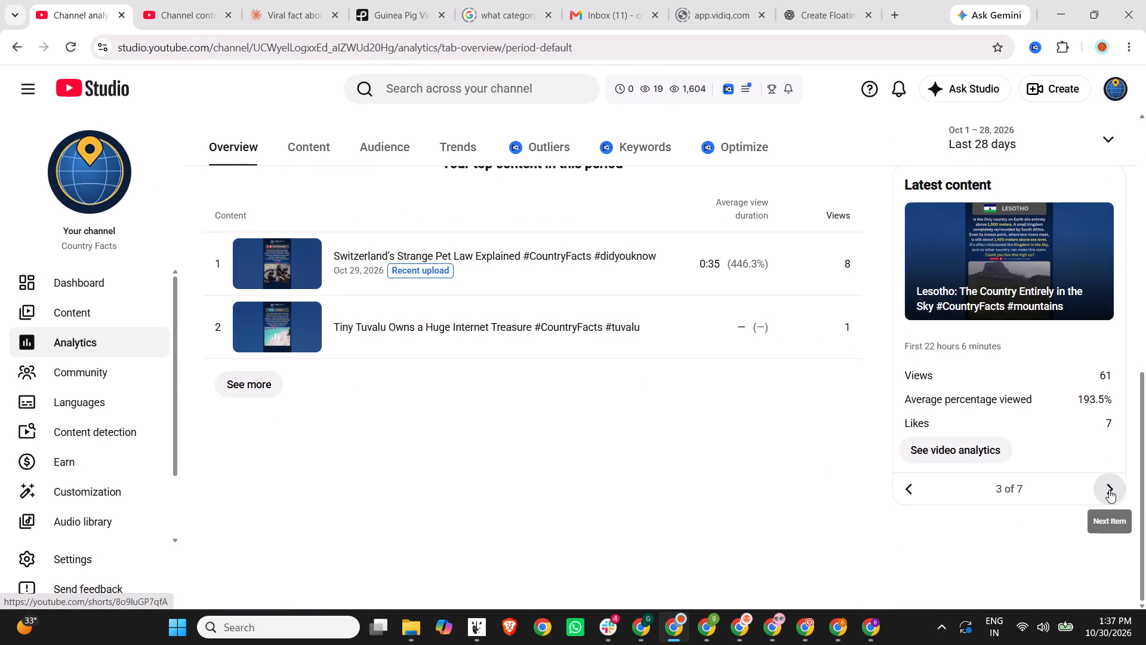
left_click(1109, 490)
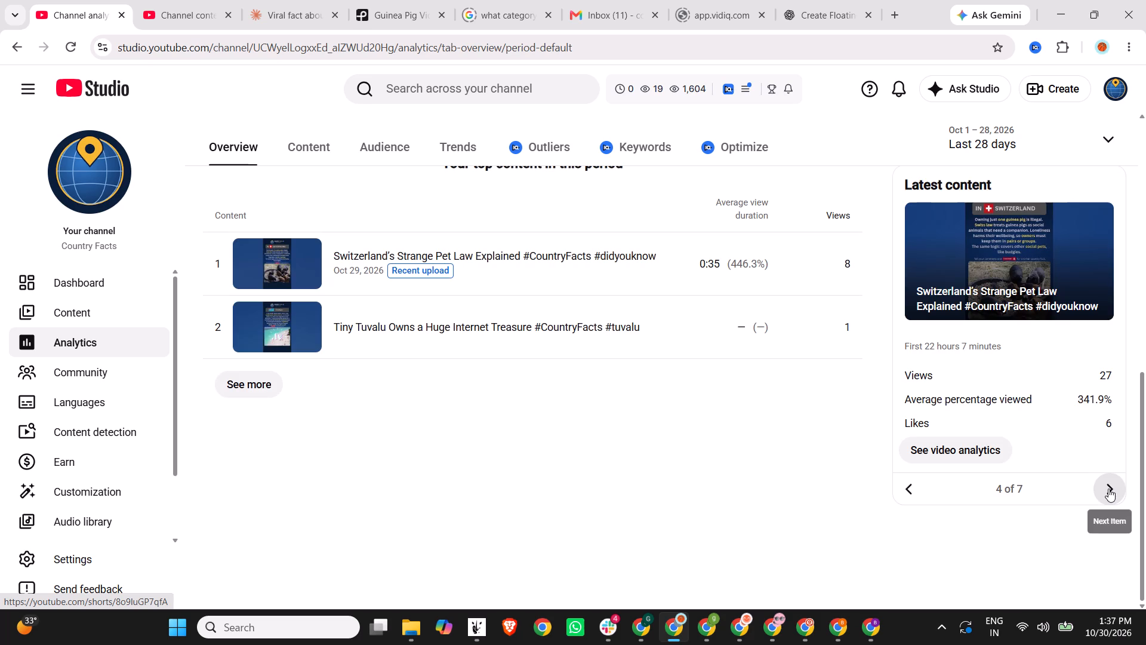
Browse the remaining Latest content cards, from the Kiribati Short through the Estonia one to the Iceland baby-naming Short.
left_click(1108, 489)
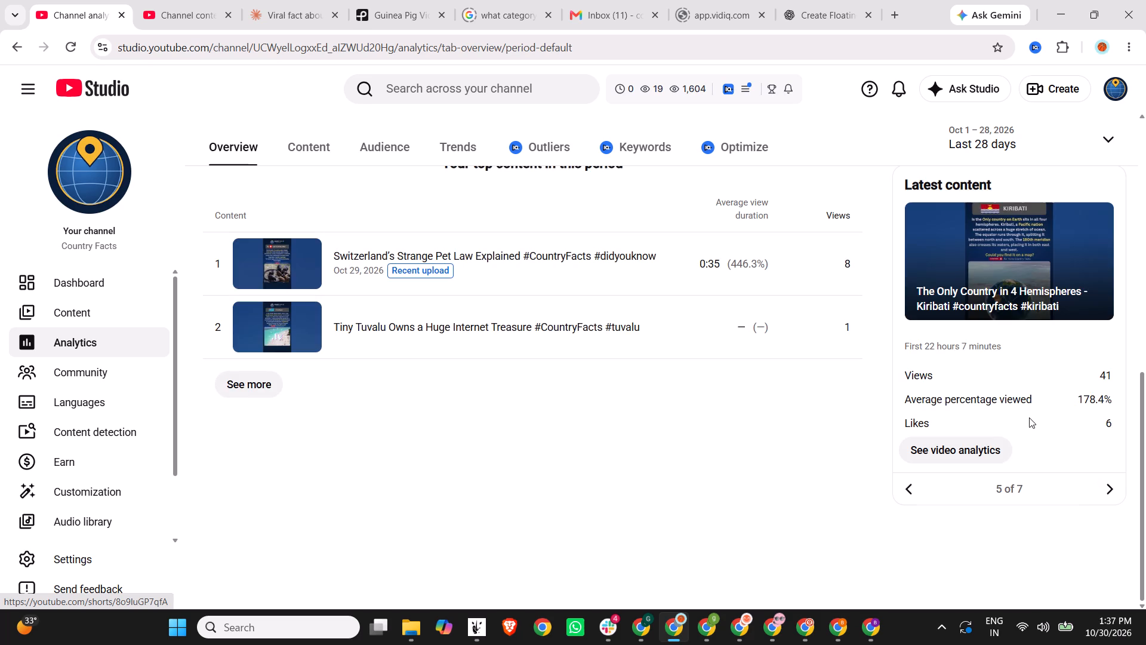
left_click(1111, 485)
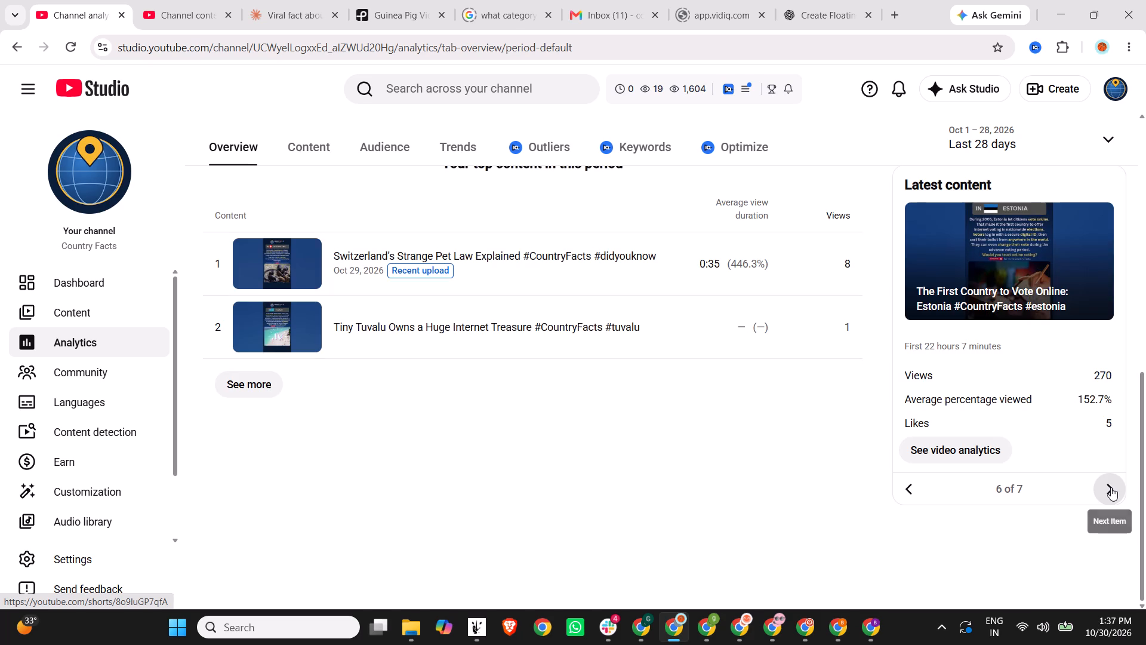
left_click(1111, 487)
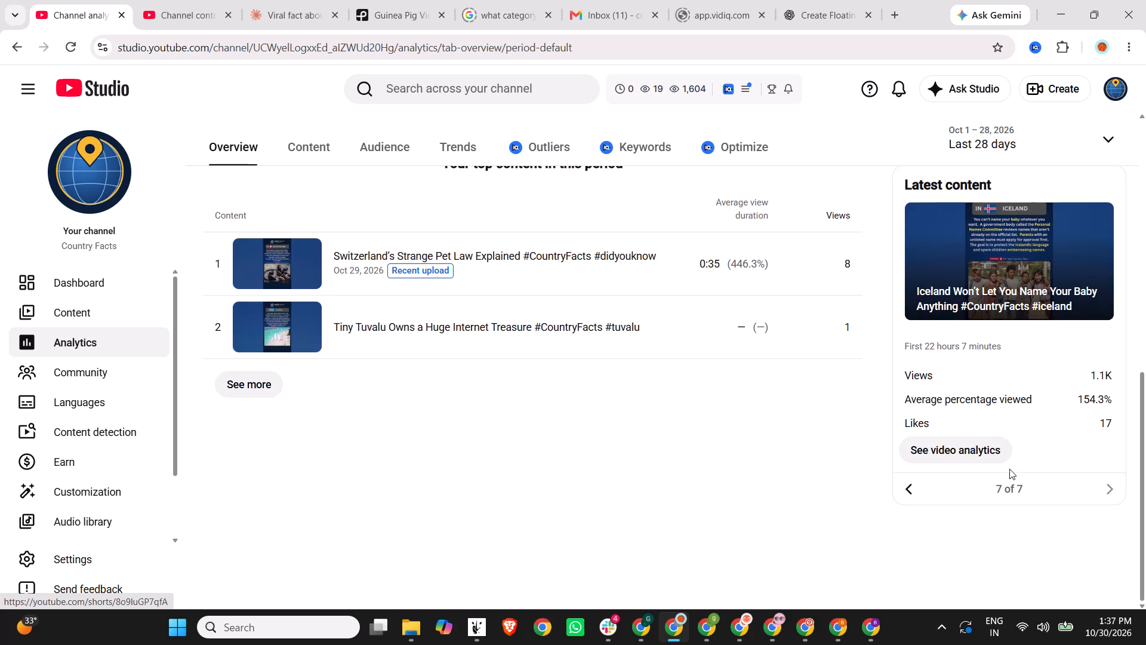
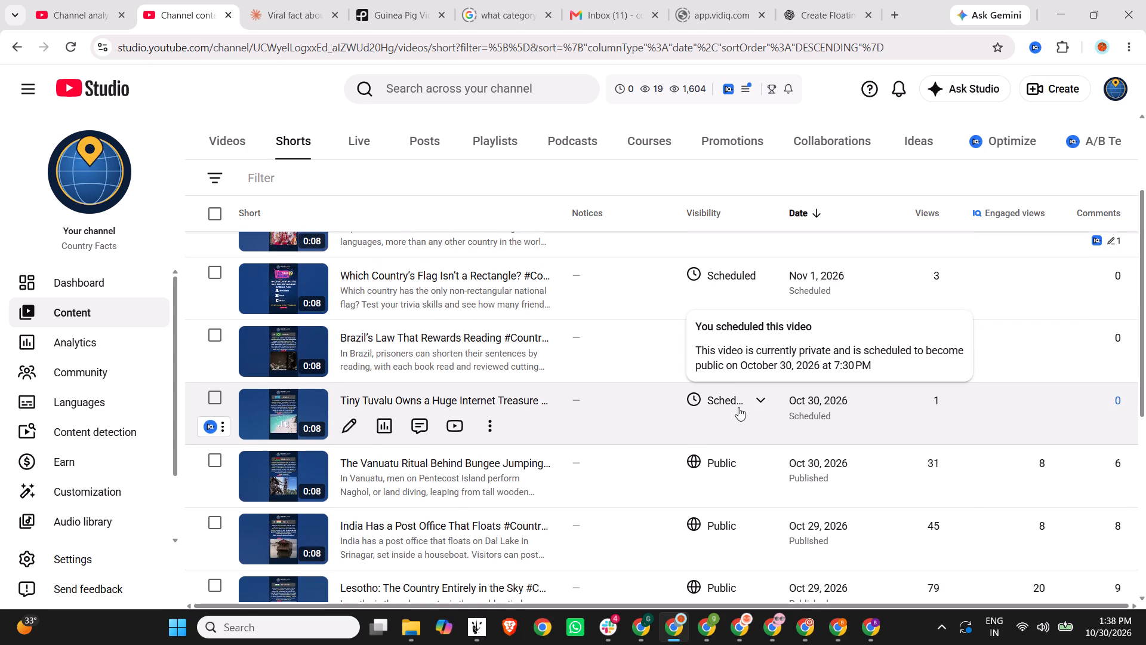
Open the channel dashboard and examine the latest Short's performance, the channel analytics summary and the top content.
scroll(640, 311, "up", 1)
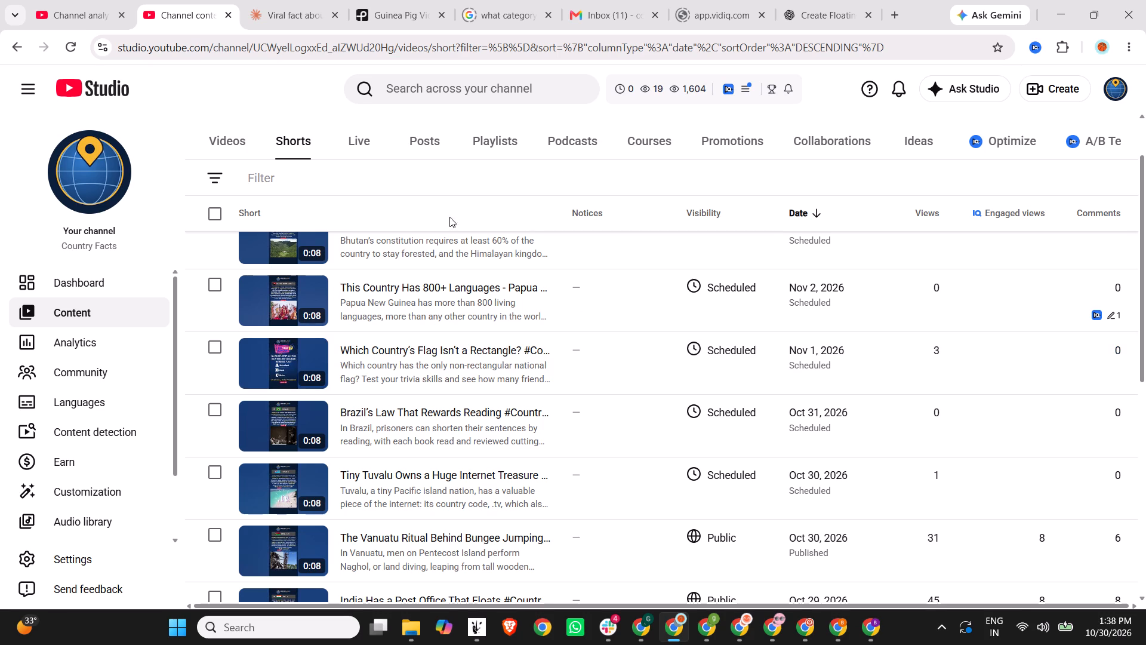
left_click(107, 290)
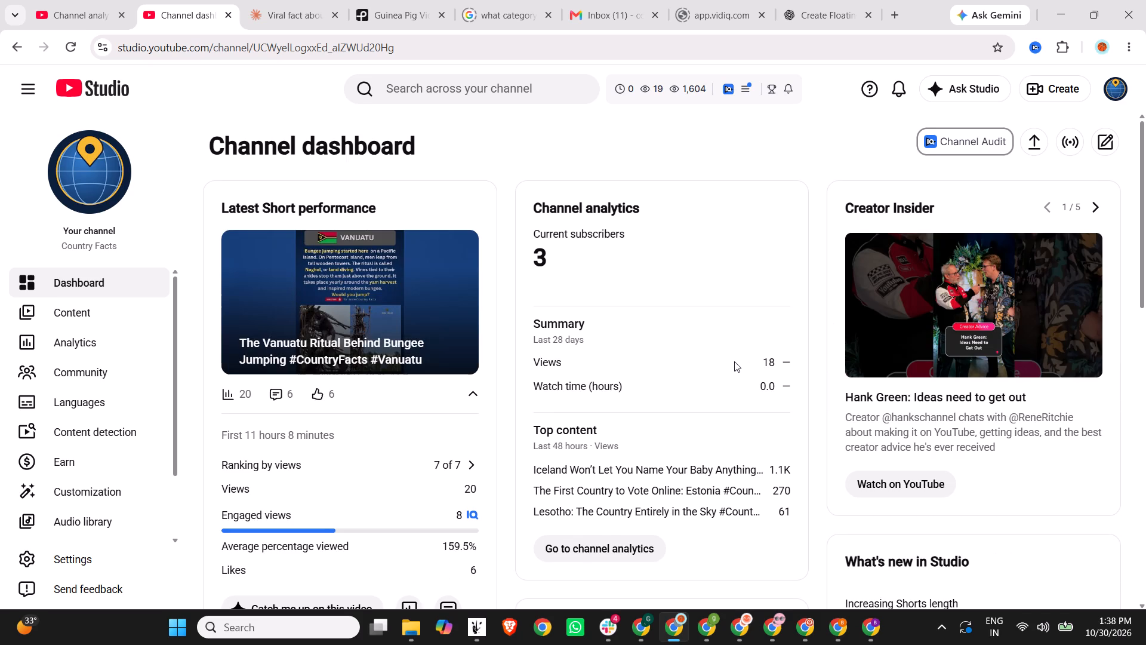
scroll(745, 336, "down", 1)
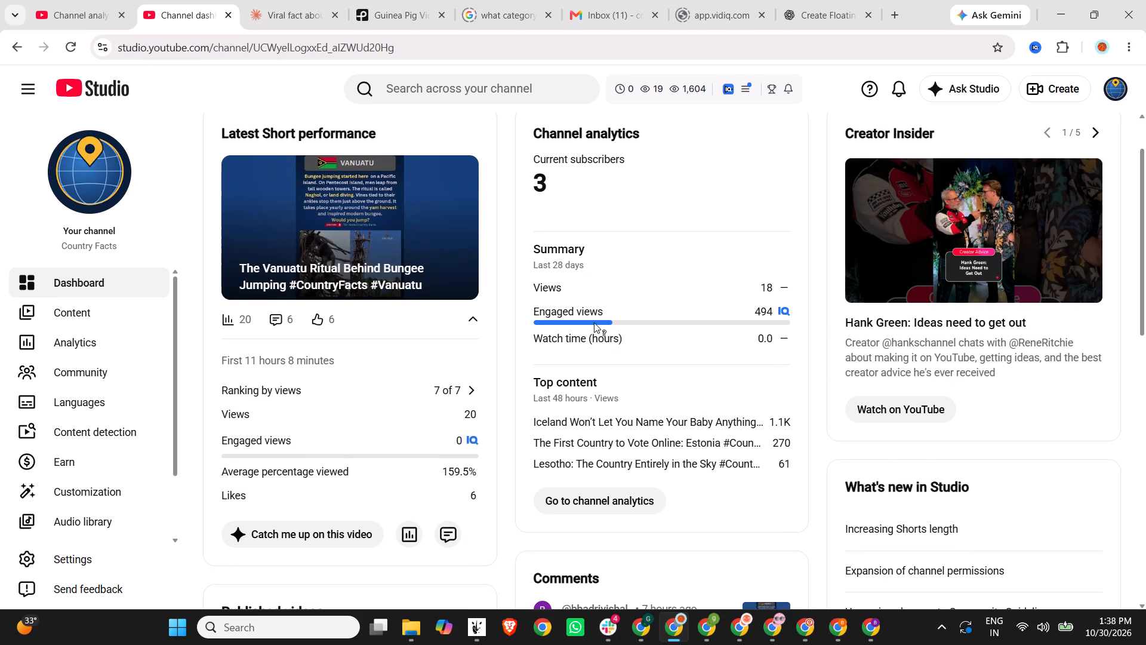
scroll(612, 370, "down", 4)
scroll(645, 364, "up", 4)
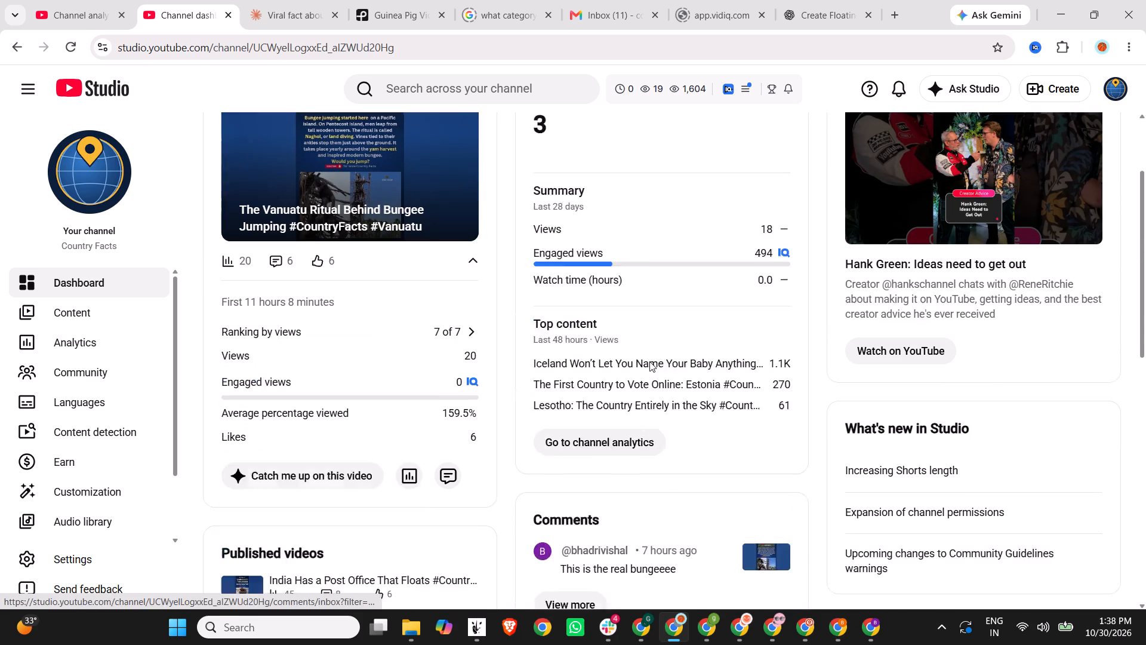
left_click(784, 312)
left_click(561, 340)
left_click(596, 316)
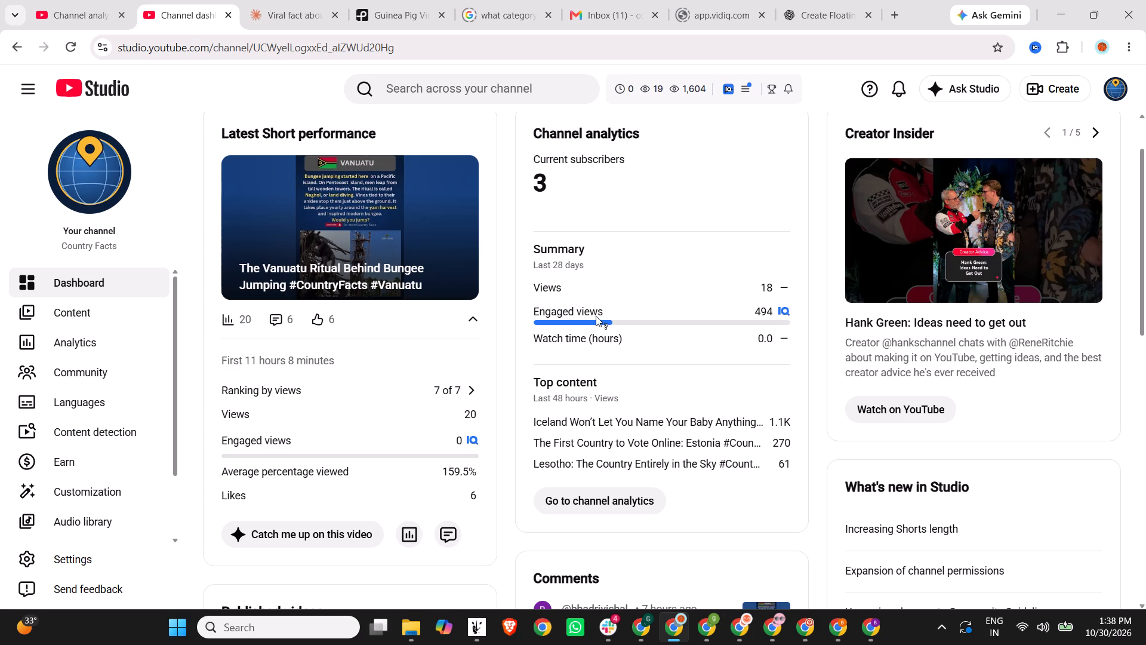
left_click(597, 308)
scroll(710, 330, "down", 6)
scroll(714, 331, "up", 3)
Open the unresponded comments and answer "This is the real bungeeee" with the suggested reply "It's wild to see where it all started, right?!".
scroll(720, 335, "down", 1)
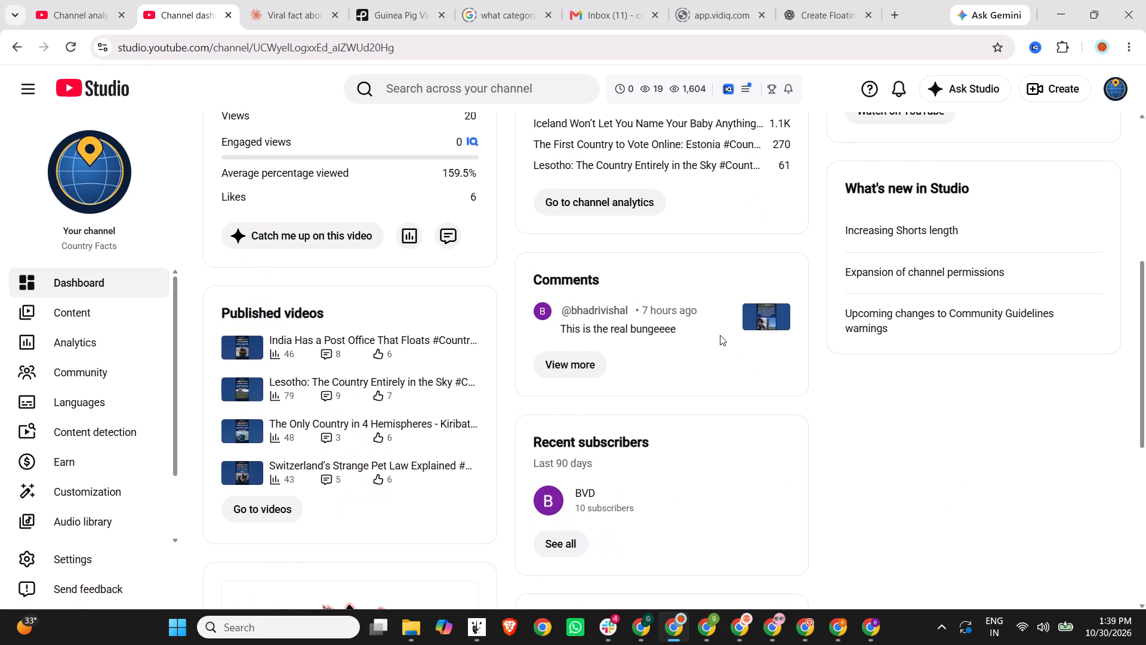
left_click(578, 358)
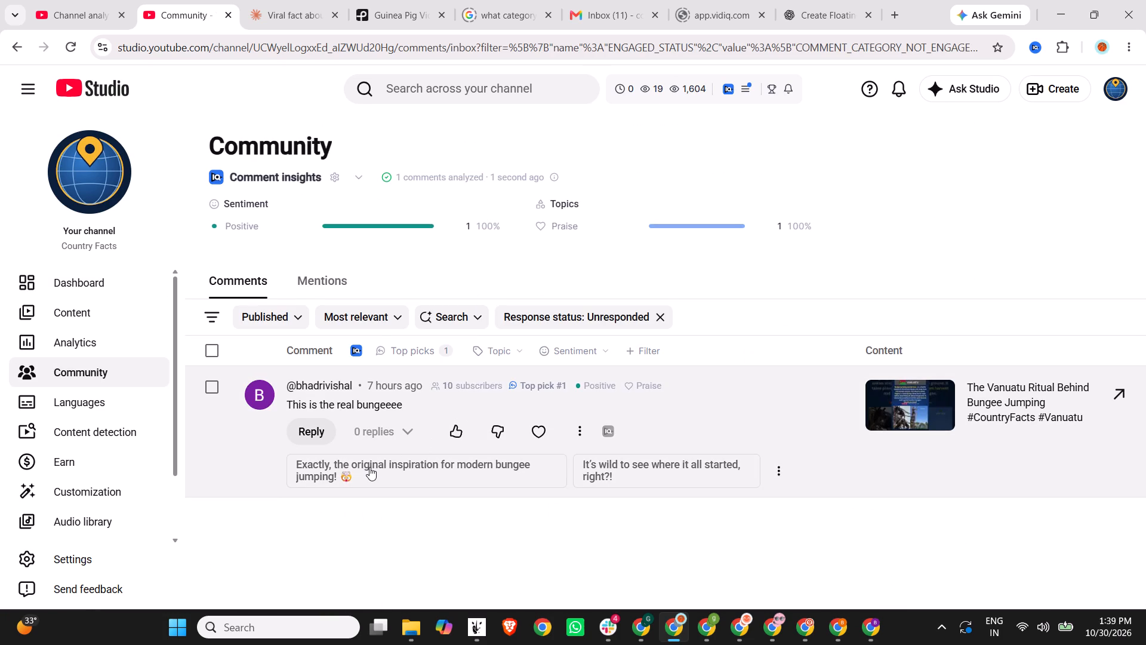
left_click(630, 467)
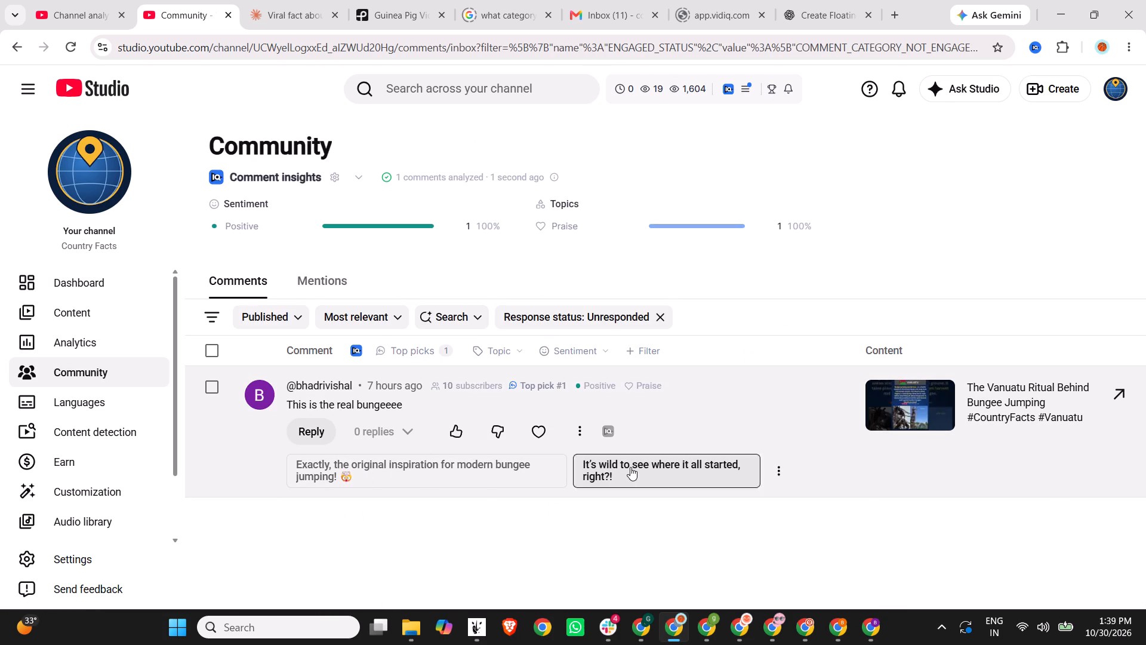
left_click(703, 515)
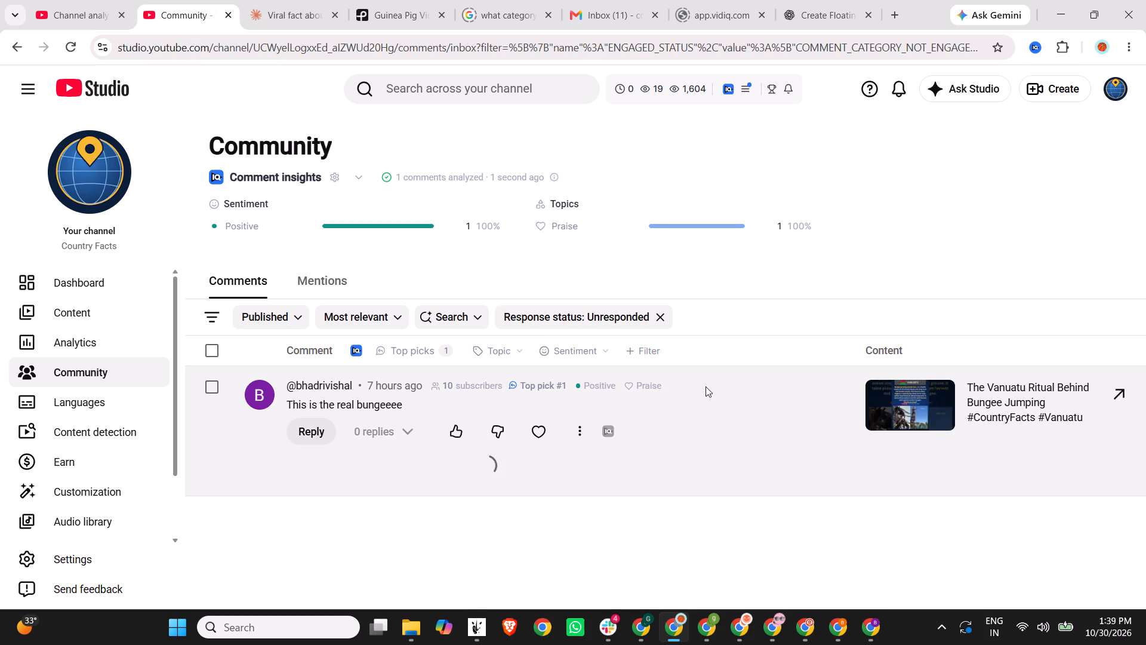
left_click(513, 386)
left_click(531, 386)
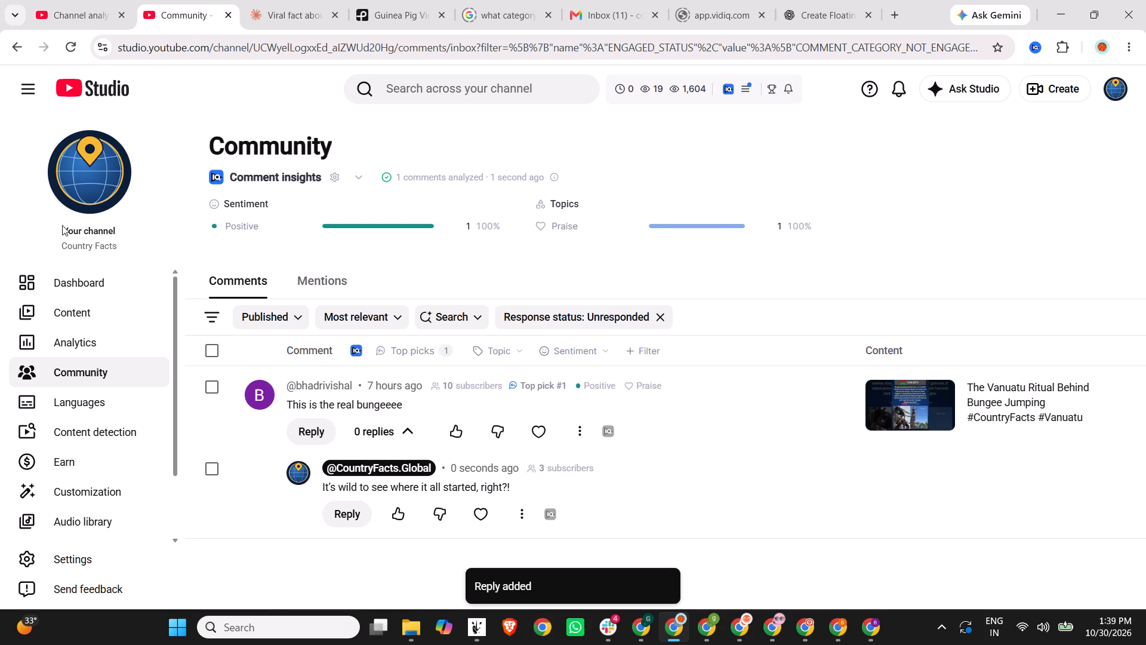
Return to the channel dashboard to view its overview cards again.
left_click(107, 284)
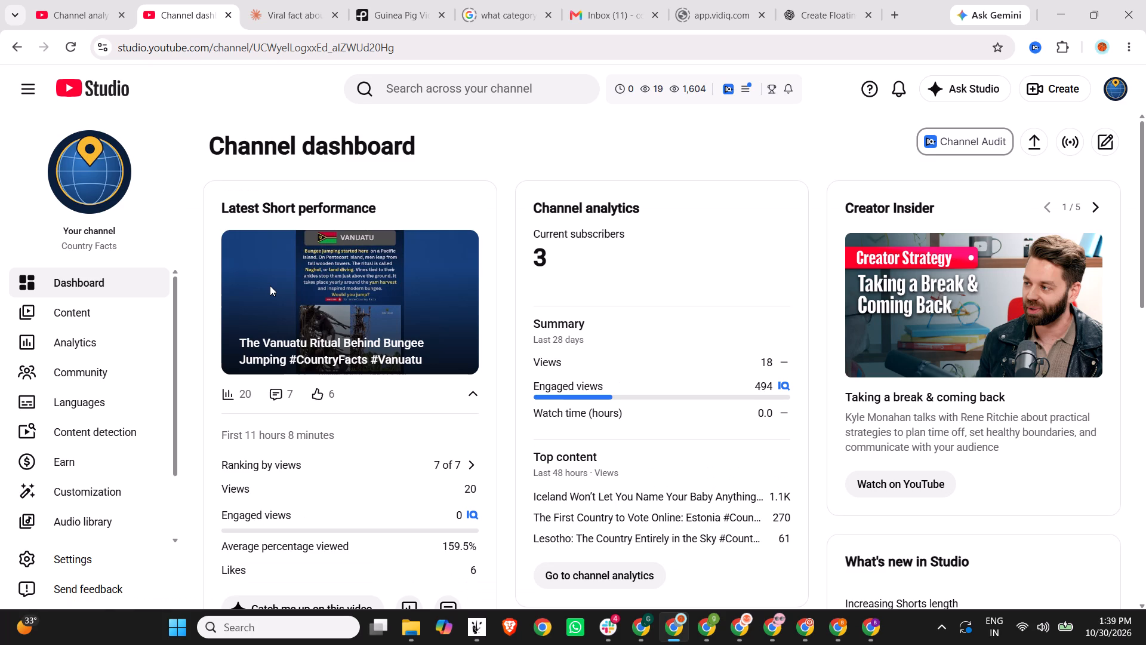
left_click(99, 311)
left_click(94, 289)
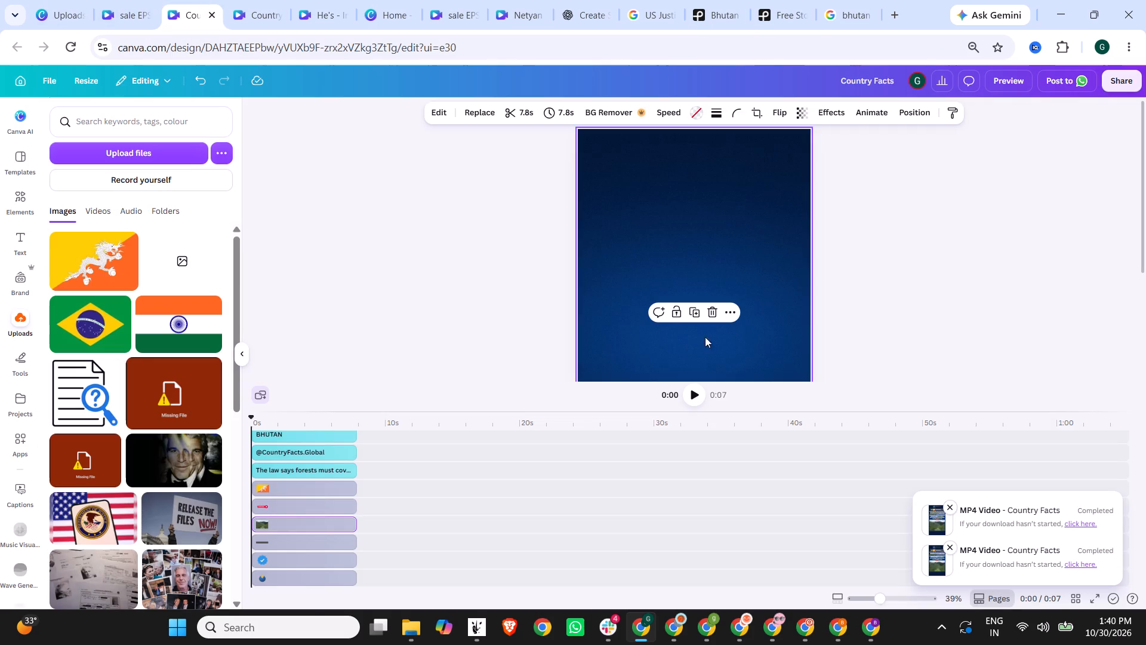
left_click(294, 424)
scroll(694, 394, "up", 3)
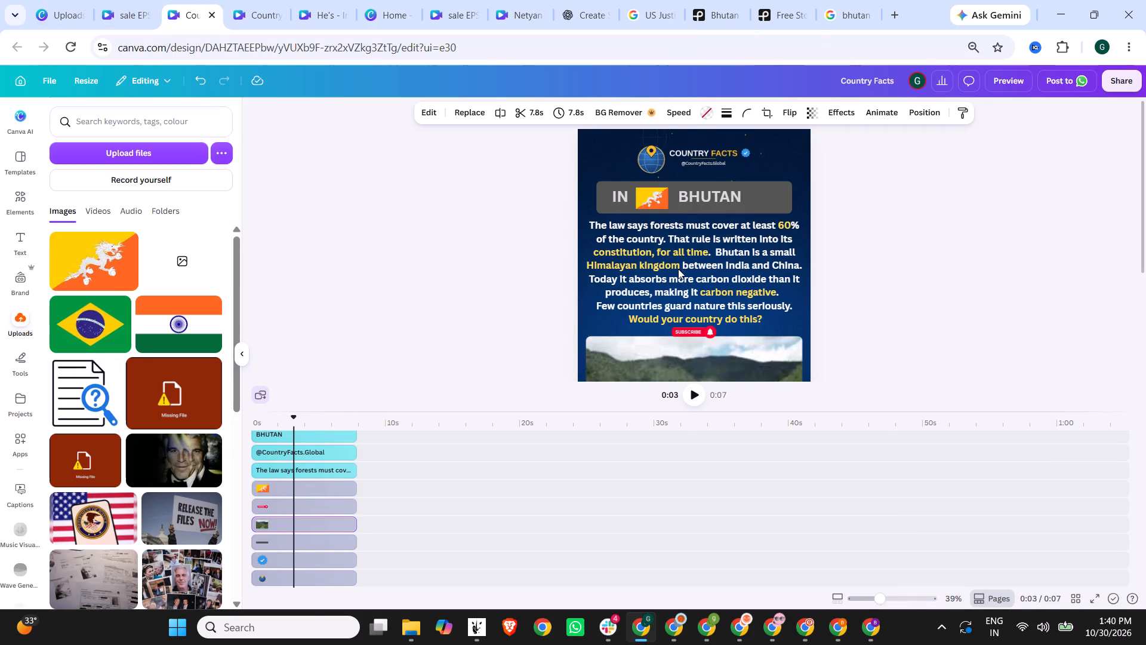
left_click(678, 269)
left_click(642, 272)
key("ctrl+a")
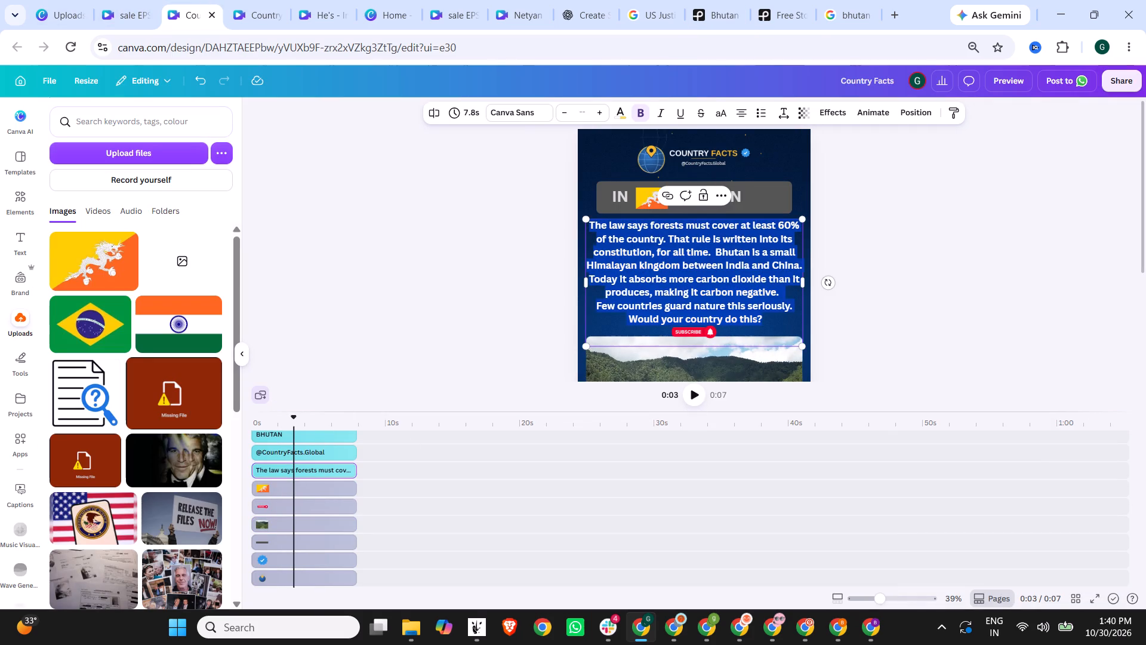
key("ctrl+v")
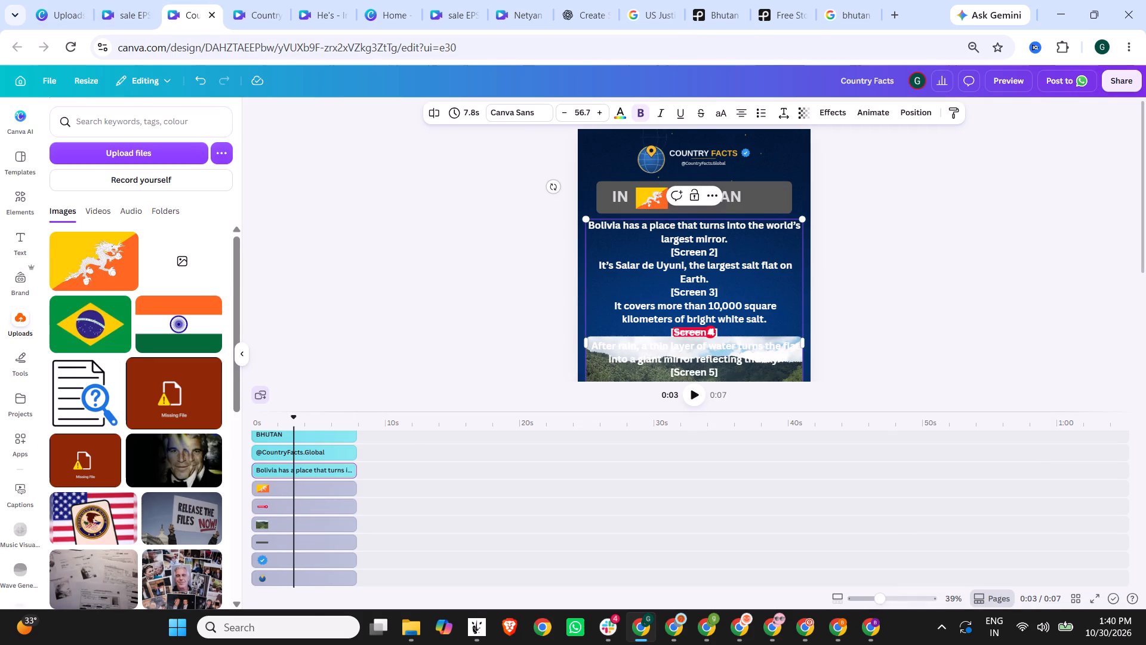
Replace the body text's opening words "Bolivia has a" with "There is a".
left_click_drag(647, 228, 579, 228)
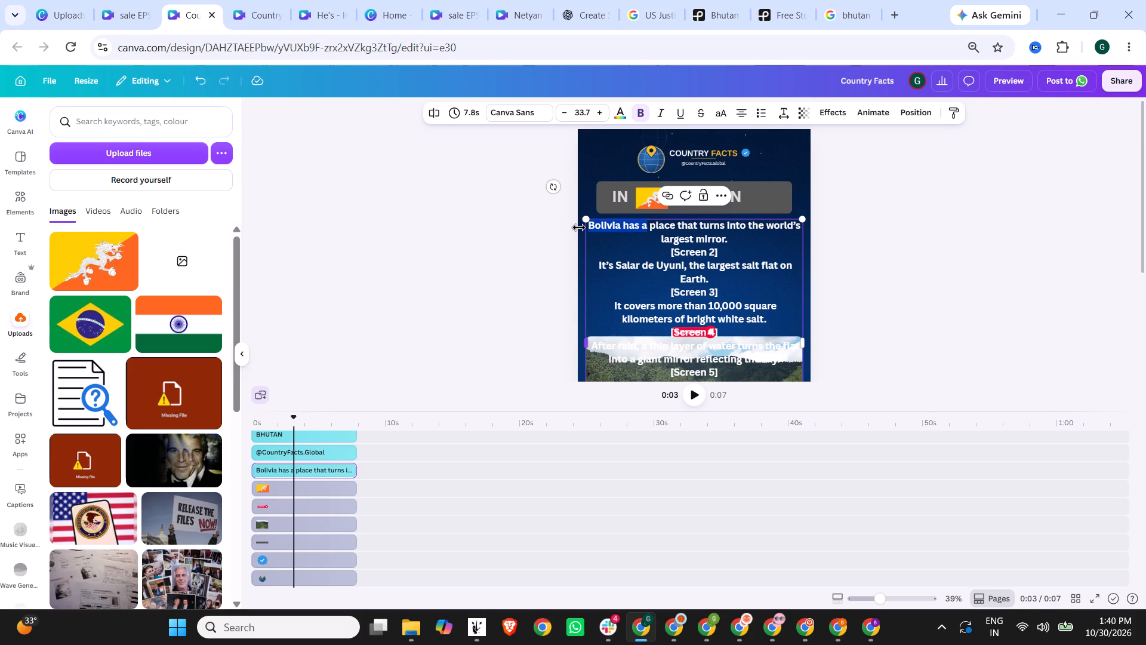
type("There is a")
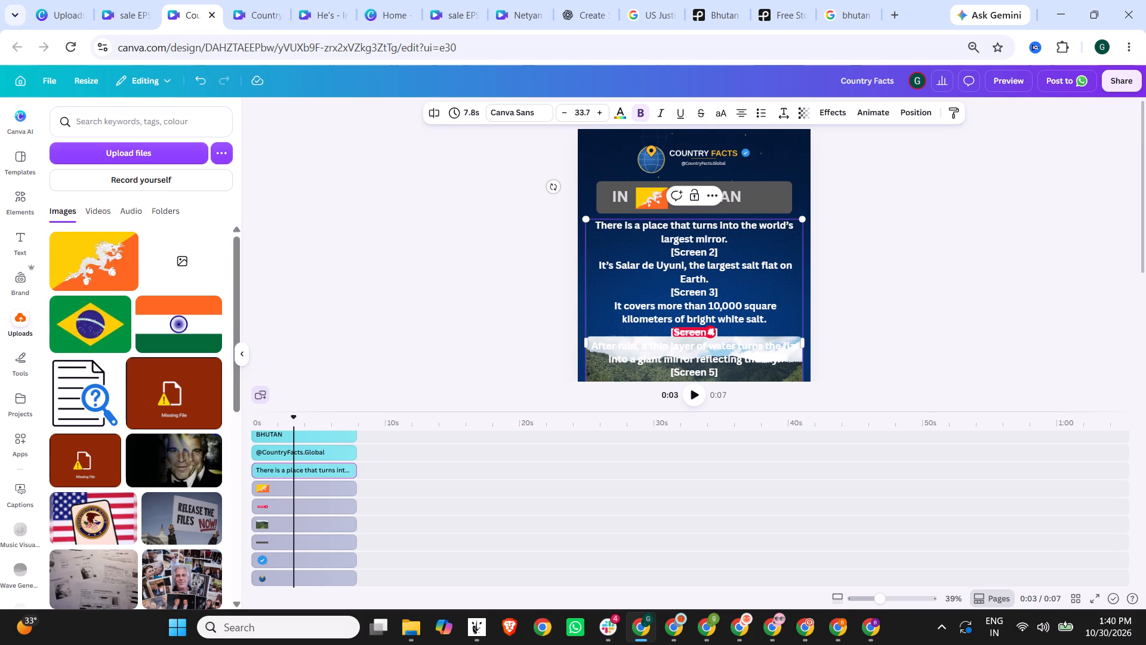
Remove the "[Screen 2]" label and its line breaks so "It's Salar de Uyuni" directly follows "largest mirror.".
left_click(747, 241)
key("Delete")
key("Delete")
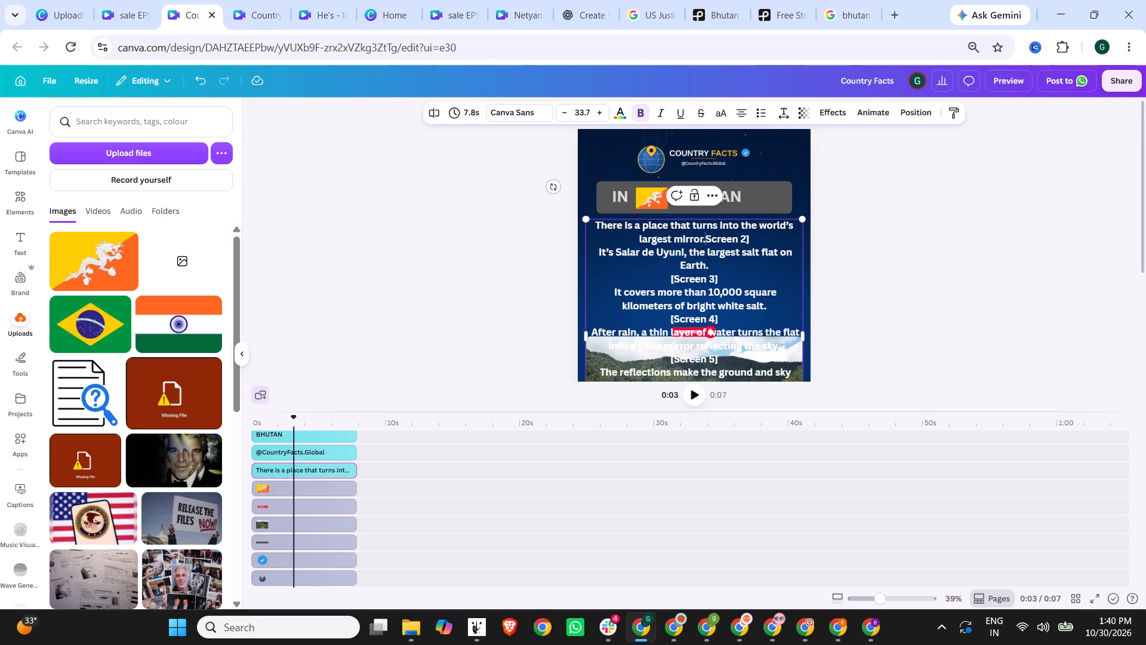
key("Delete")
key("Delete")
key("Delete")
key("Delete")
key("Delete")
key("Delete")
key("Delete")
key("Delete")
key("Delete")
key("Delete")
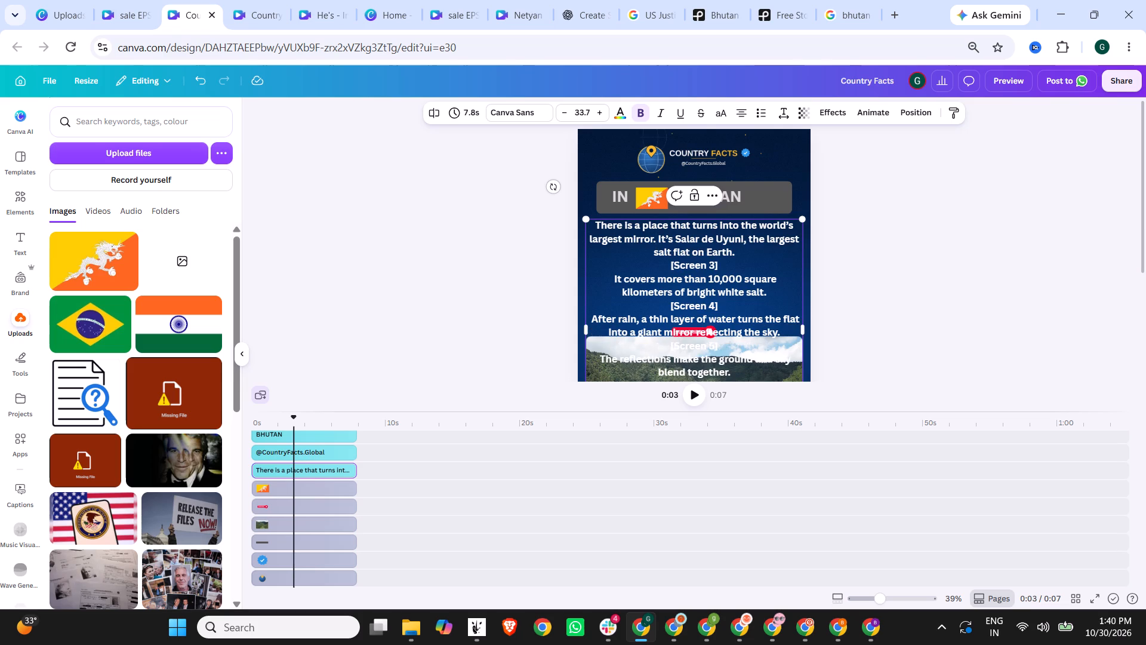
Remove the "[Screen 3]" label and its line breaks so "It covers more than 10,000" directly follows "salt flat on Earth.".
left_click(755, 250)
key("Delete")
key("Delete")
key("Delete")
key("Delete")
key("Delete")
key("Delete")
key("Delete")
key("Delete")
key("Delete")
key("Delete")
key("Delete")
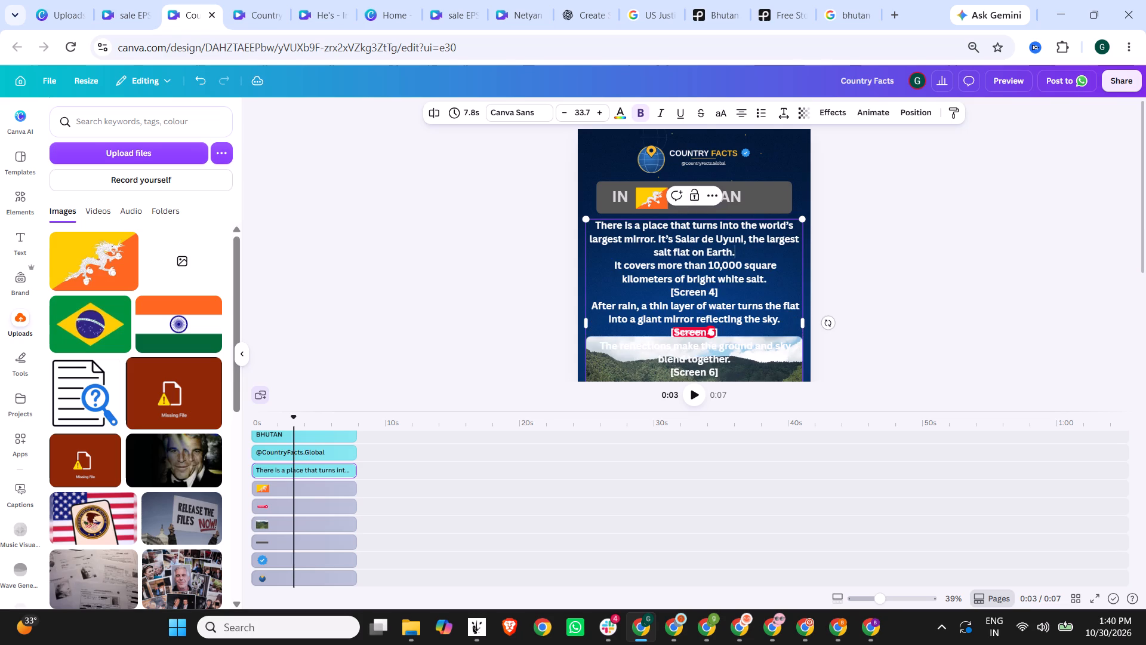
key("Delete")
Remove the "[Screen 4]" and "[Screen 5]" labels and join the salt, "After rain" and "The reflections" sentences into one running paragraph.
scroll(755, 250, "up", 1)
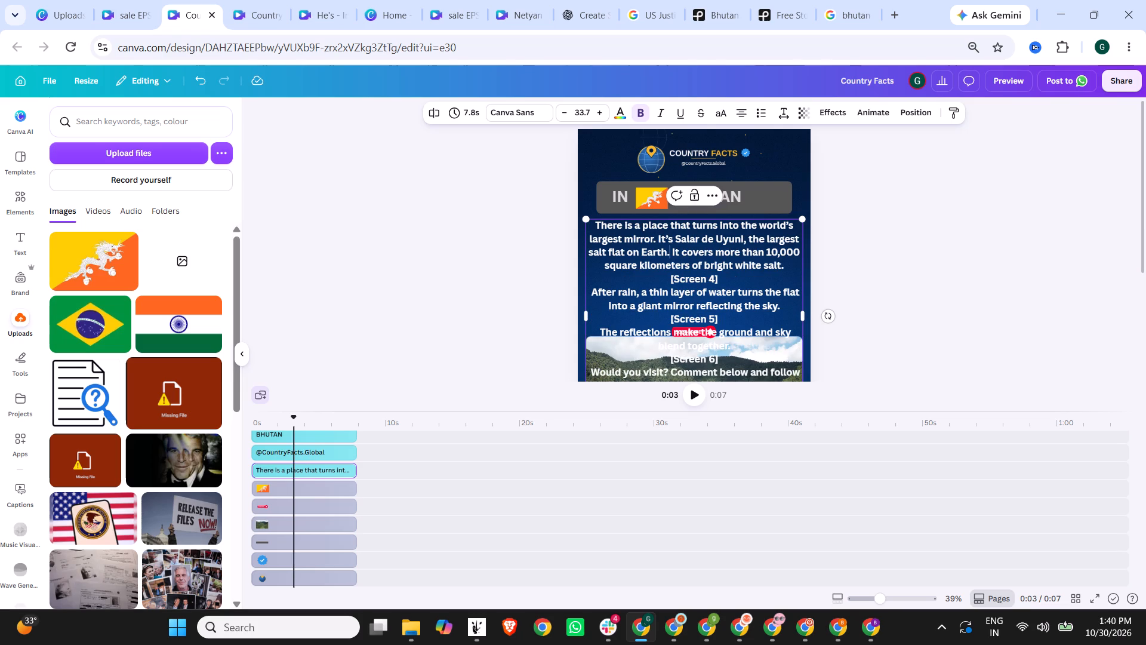
left_click_drag(743, 277, 664, 274)
key("BackSpace")
key("BackSpace")
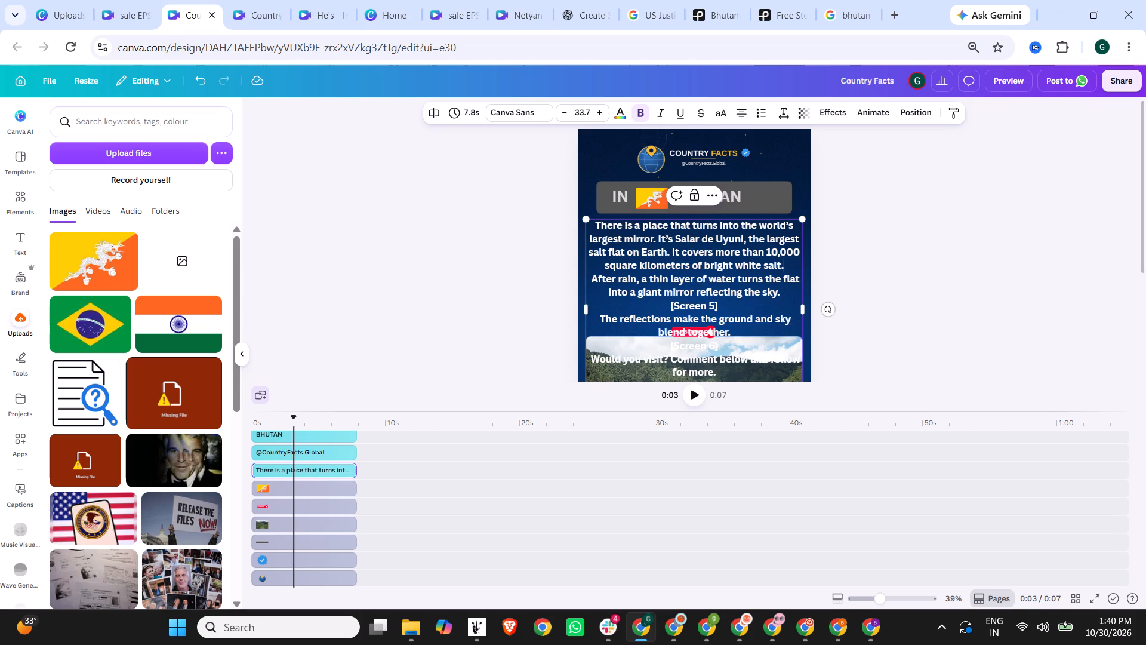
left_click_drag(734, 305, 658, 308)
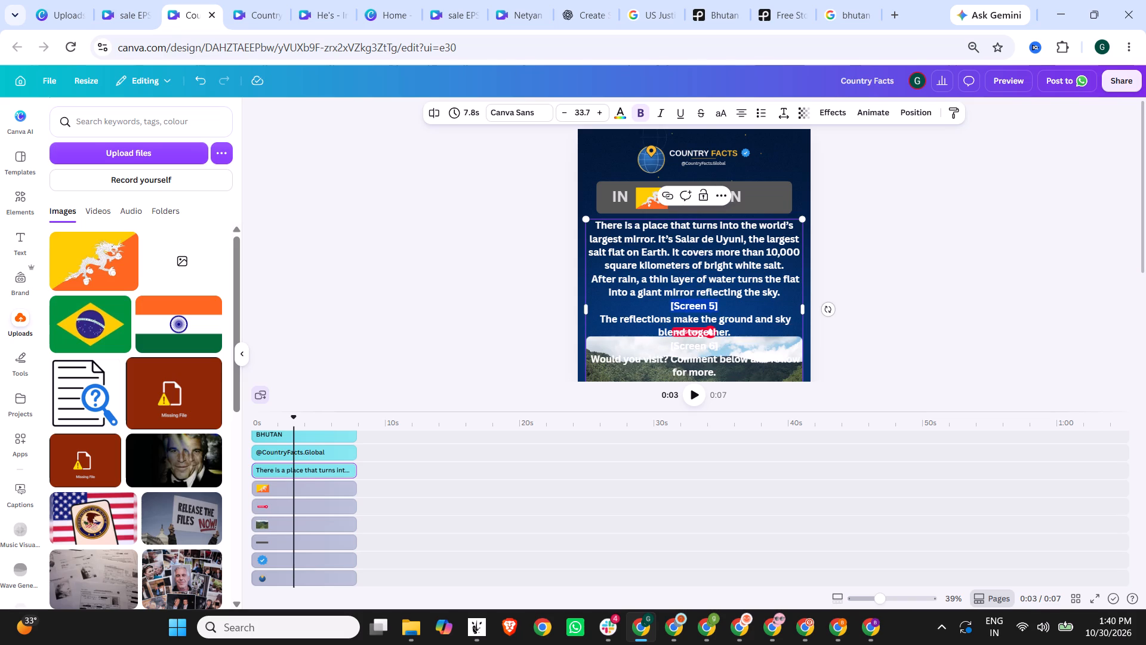
key("BackSpace")
key("BackSpace")
key("Delete")
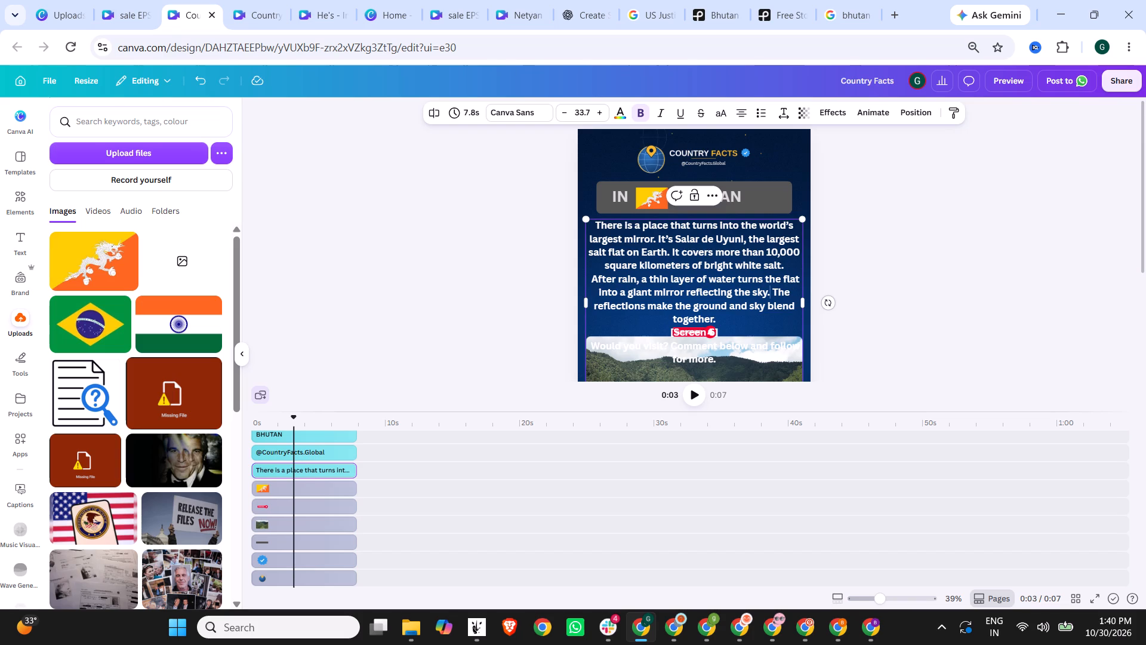
left_click(790, 269)
key("Delete")
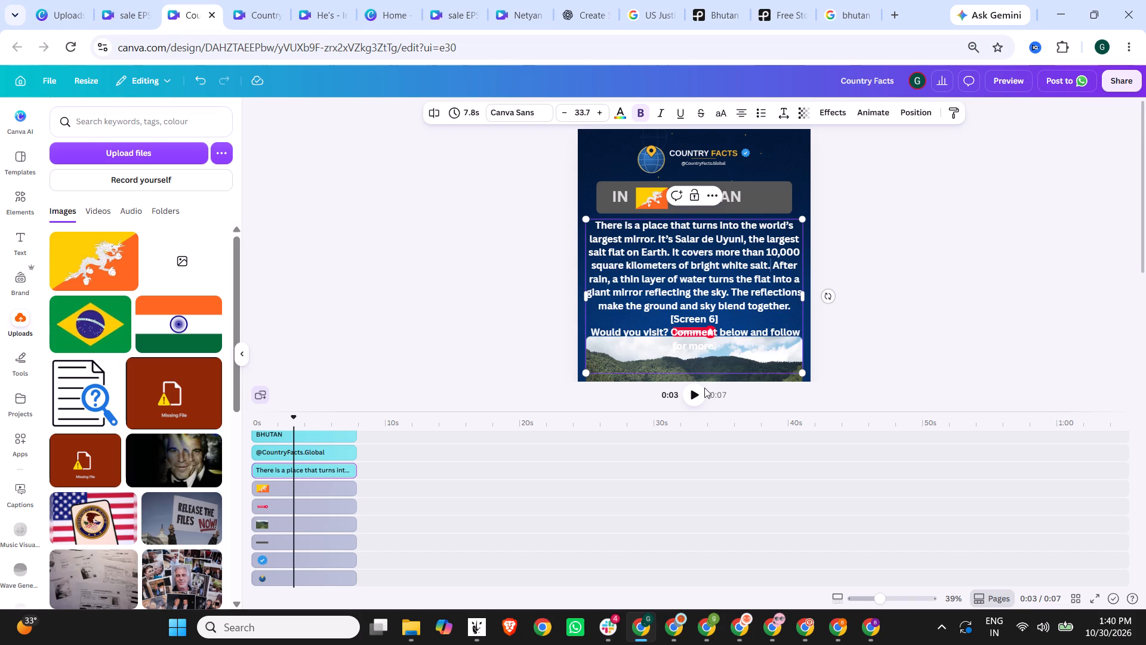
Remove the "[Screen 6]" label, its blank line and "and follow for more." so the body text ends with "Would you visit? Comment below".
left_click_drag(728, 316, 635, 315)
key("BackSpace")
left_click_drag(725, 346, 741, 331)
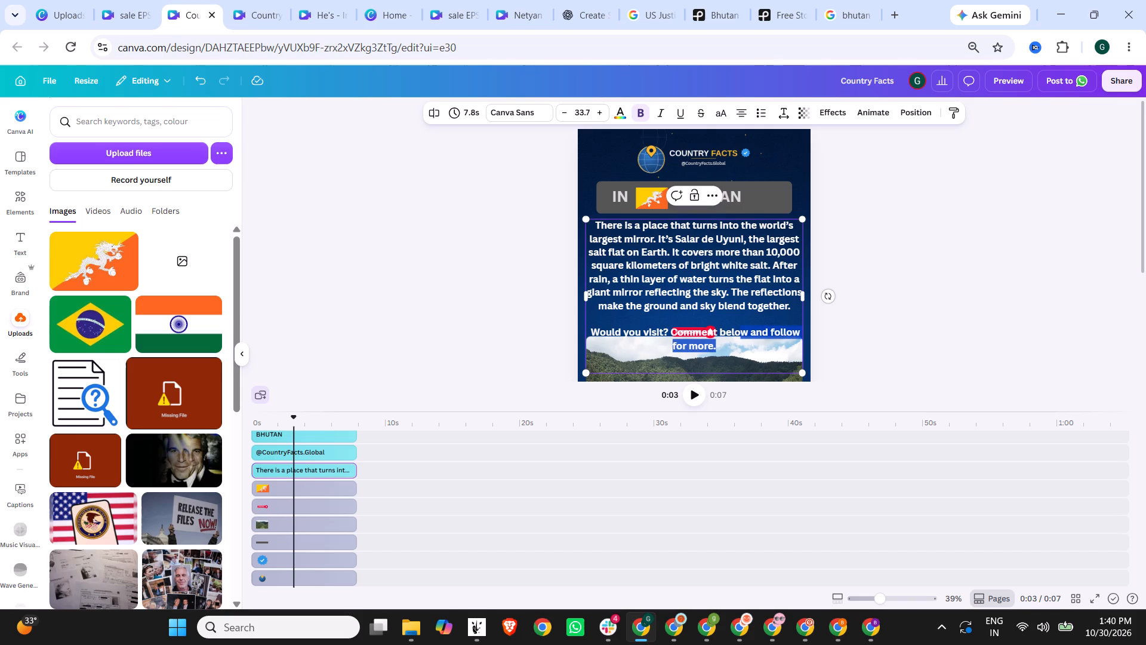
left_click_drag(741, 331, 748, 330)
key("BackSpace")
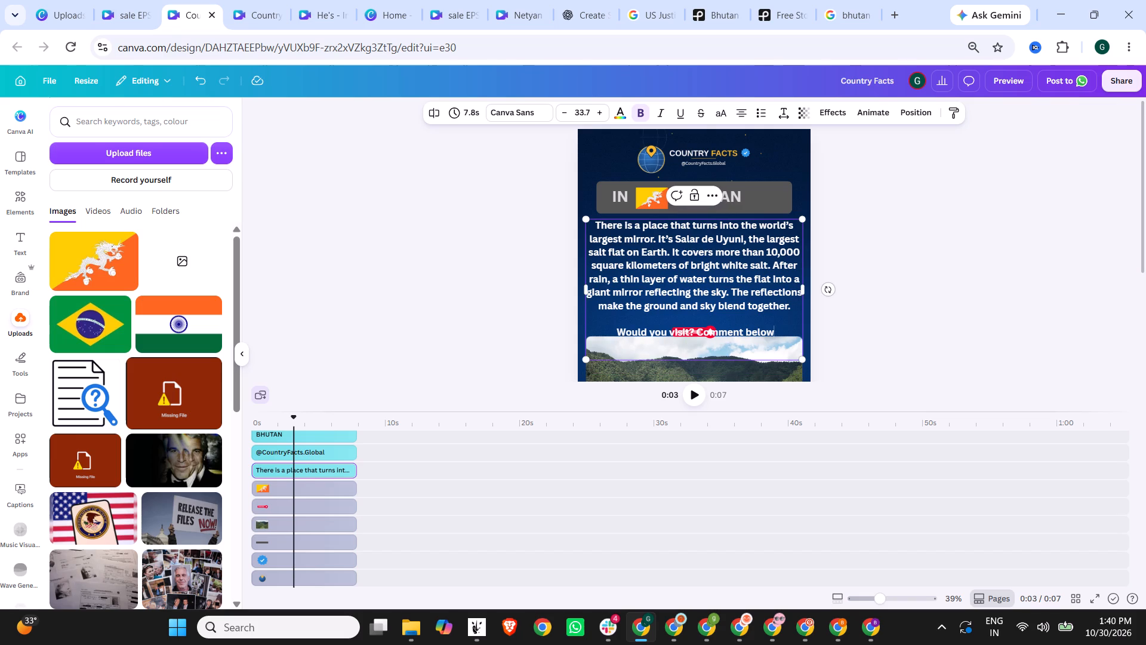
key("Up")
key("Delete")
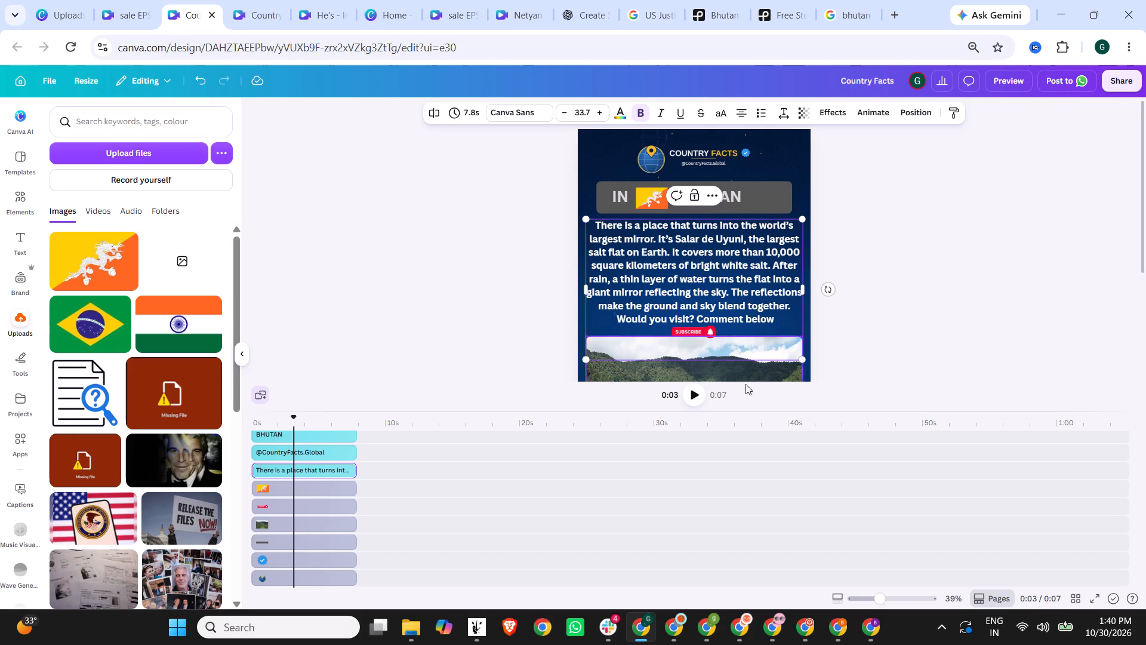
Colour the closing line "Would you visit? Comment below" yellow.
left_click_drag(788, 321, 611, 323)
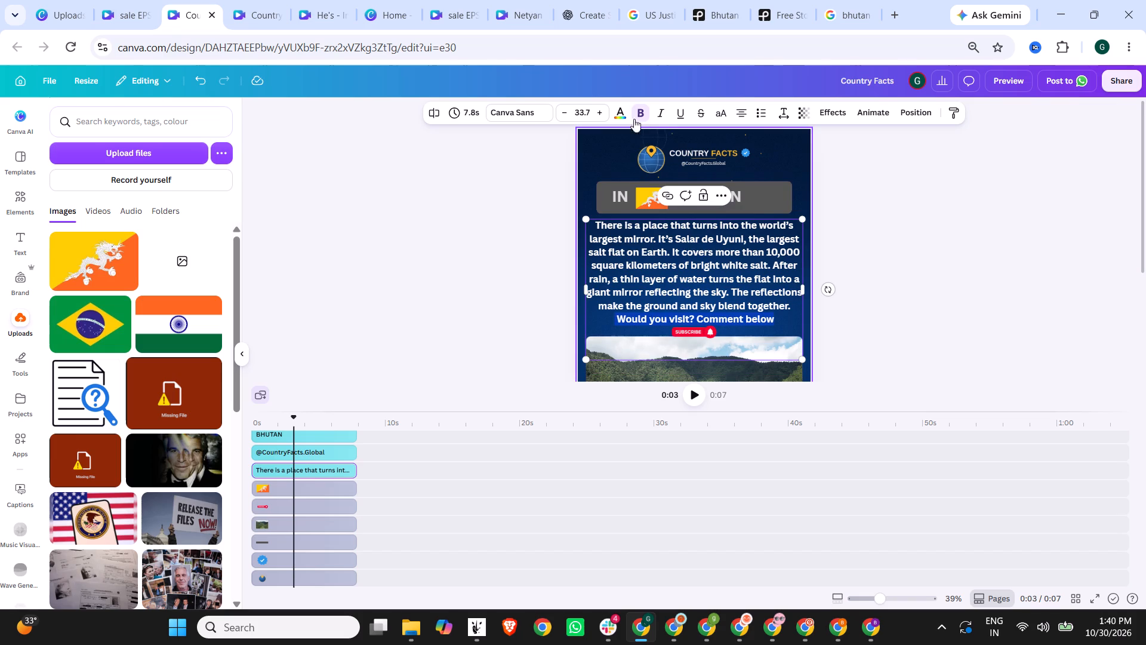
left_click(631, 111)
left_click(624, 118)
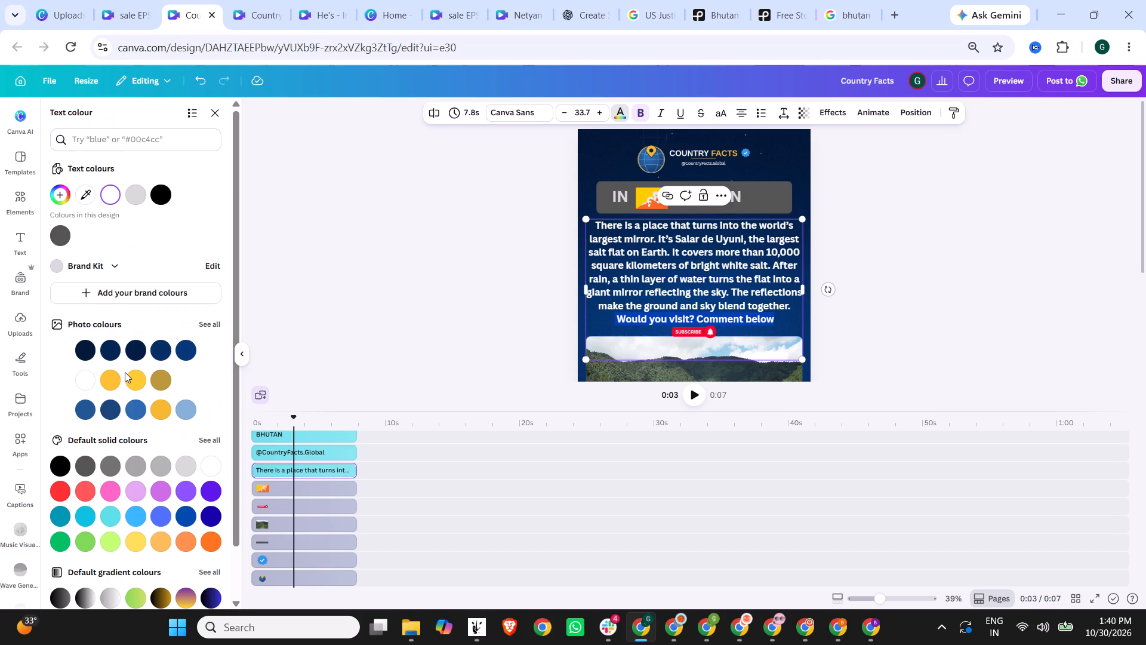
Colour the closing line "Would you visit? Comment below" with the light yellow from the default solid colours.
left_click(113, 374)
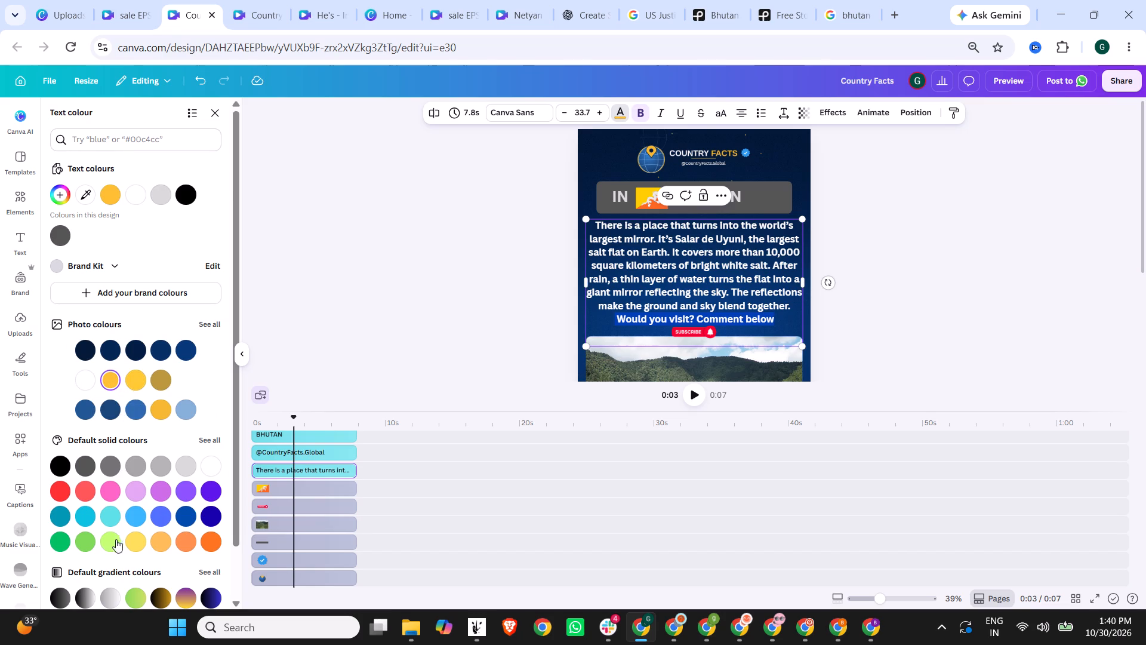
left_click(131, 539)
left_click(636, 257)
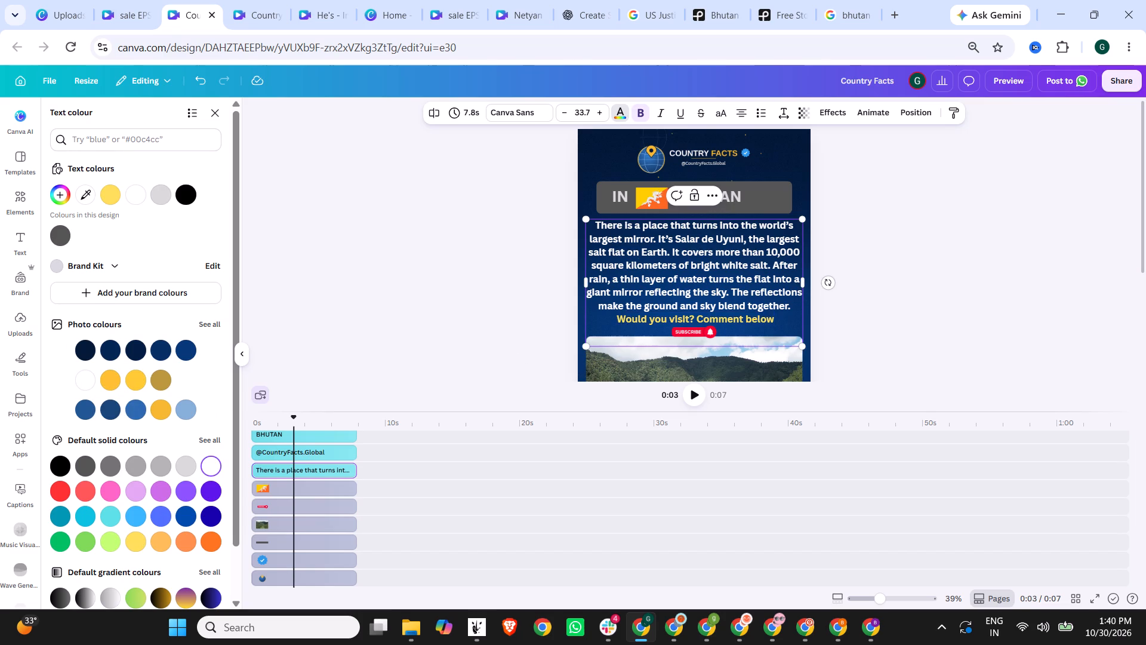
Colour "Salar de Uyuni" and "10,000" in the body text the same light yellow as the closing line.
left_click_drag(674, 237, 743, 236)
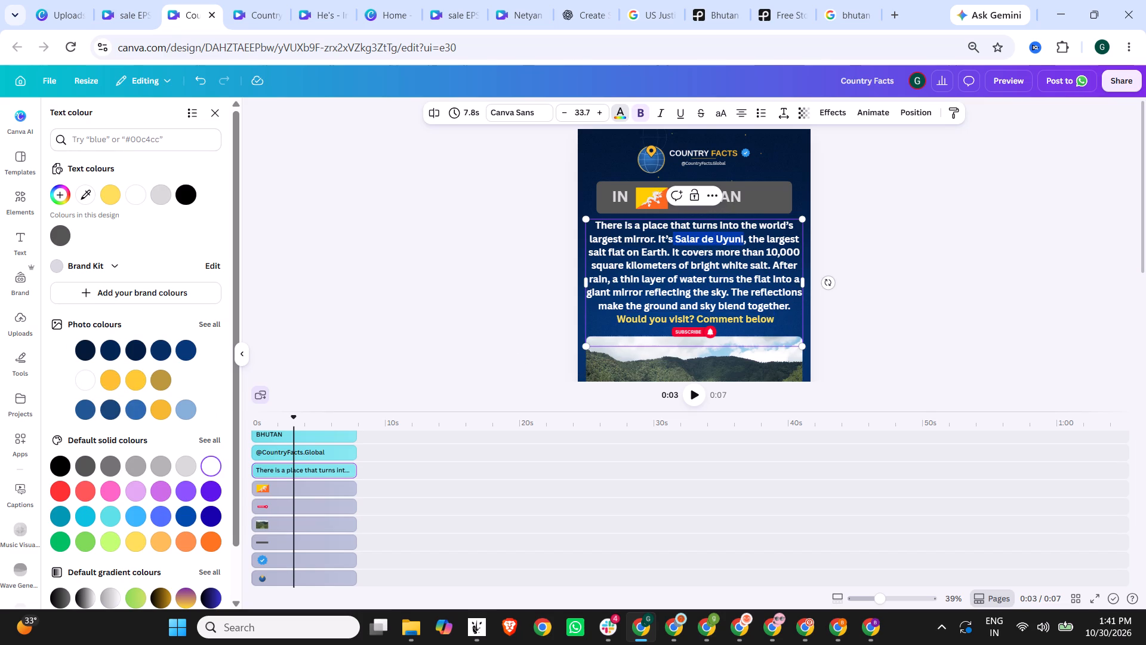
left_click_drag(743, 236, 743, 236)
left_click(115, 195)
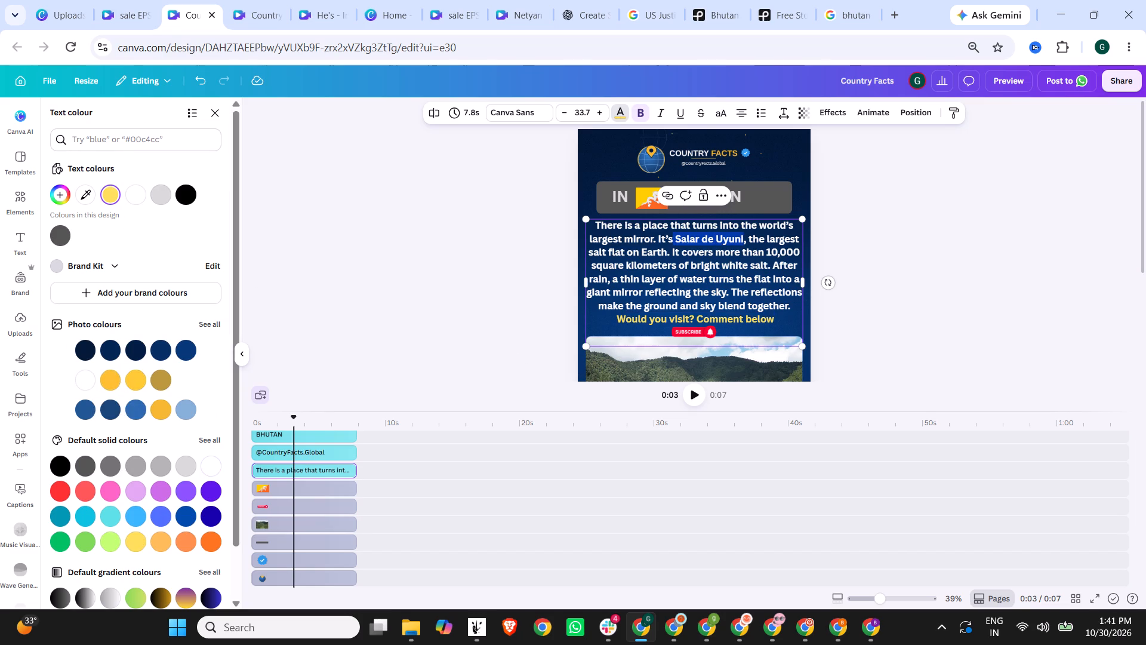
left_click(666, 256)
left_click_drag(768, 251, 799, 251)
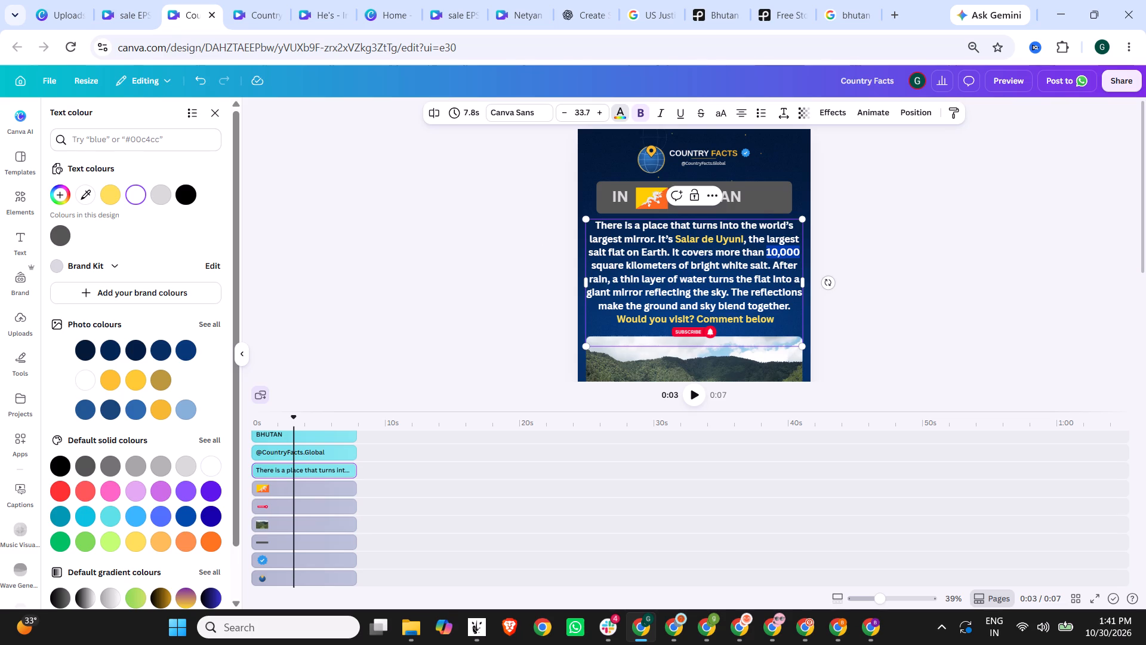
left_click_drag(799, 251, 800, 251)
left_click(117, 195)
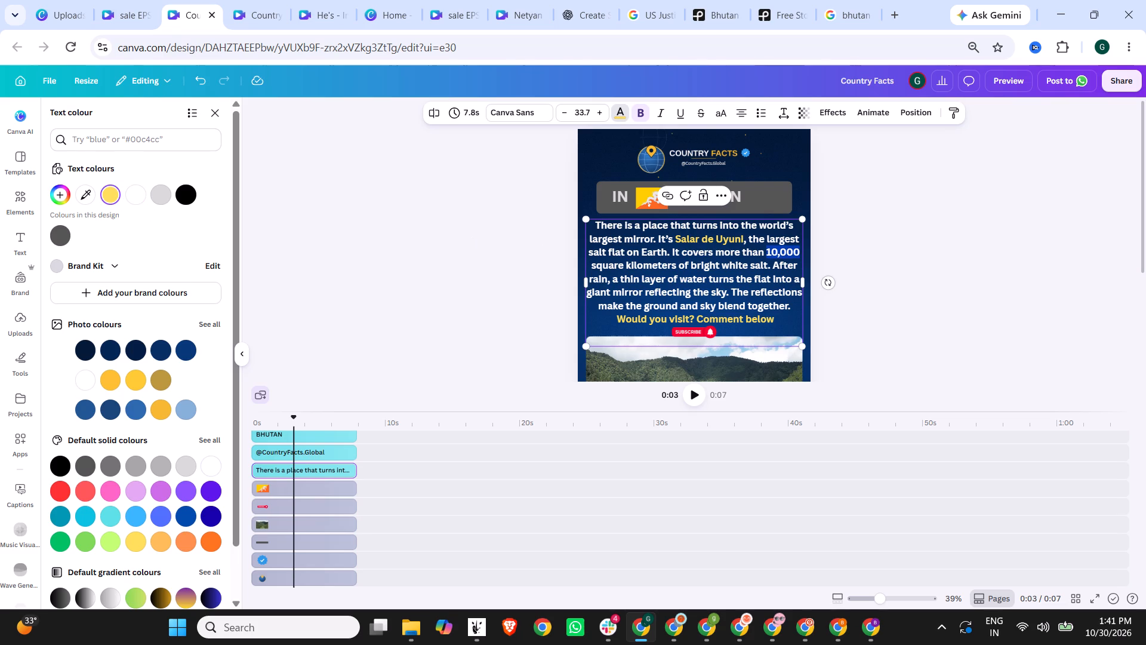
left_click(664, 271)
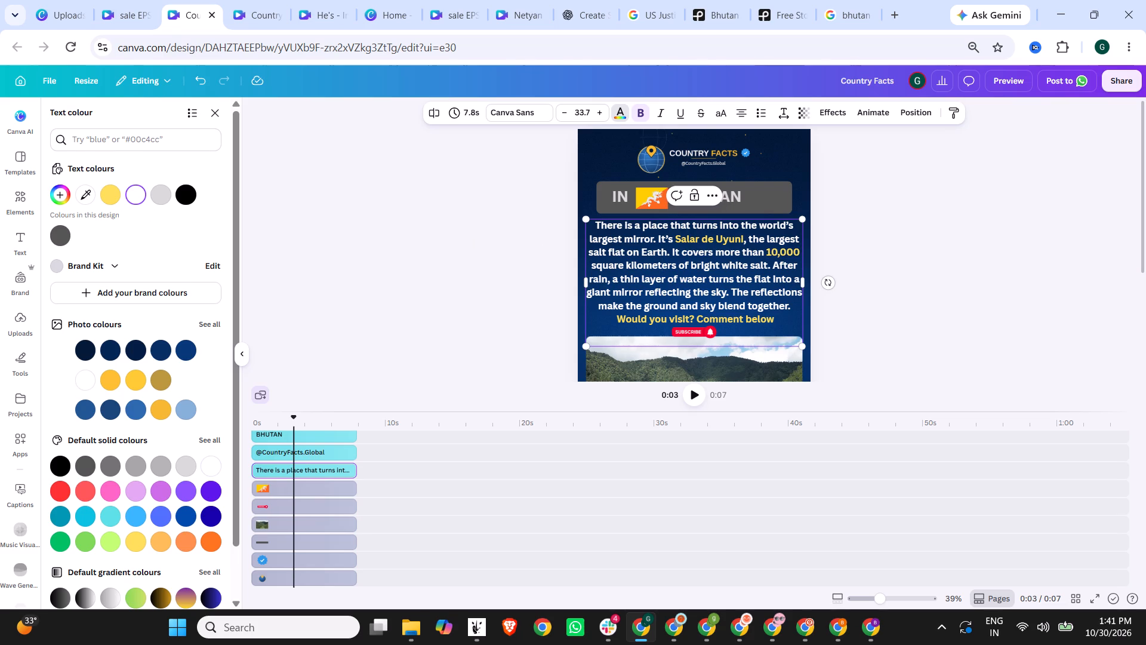
Highlight "thin layer of water" and "giant mirror reflecting the sky" in the body text in the same light yellow.
left_click_drag(620, 278, 706, 278)
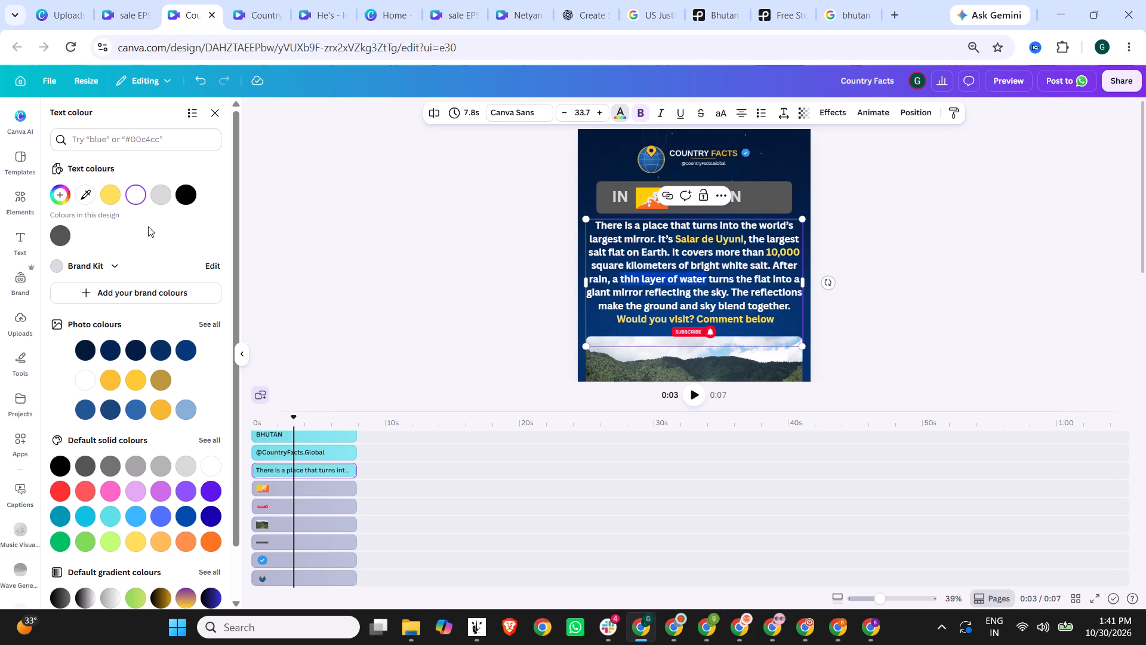
left_click(112, 194)
left_click(635, 296)
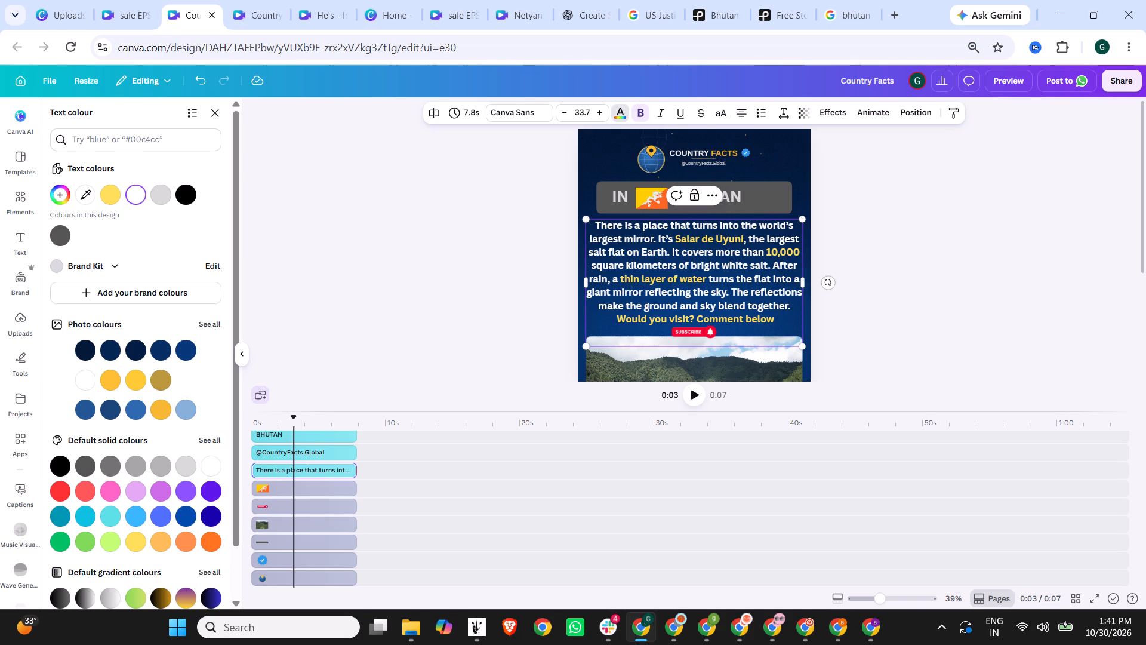
left_click_drag(588, 290, 612, 291)
left_click_drag(612, 291, 726, 292)
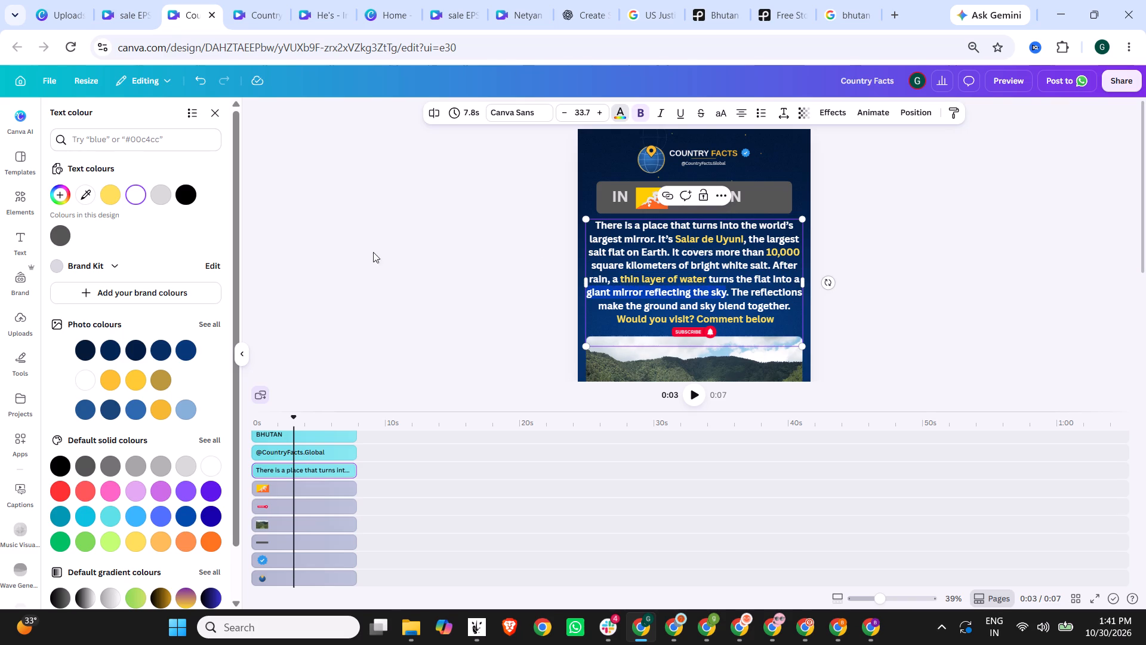
left_click(112, 198)
left_click(788, 250)
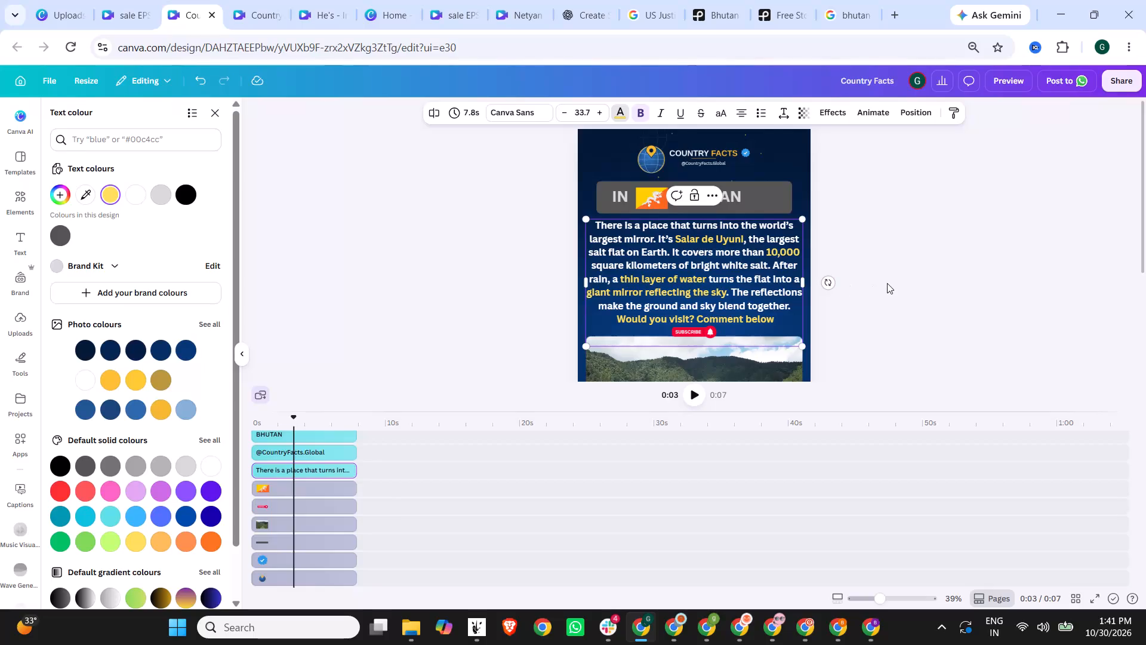
left_click(905, 237)
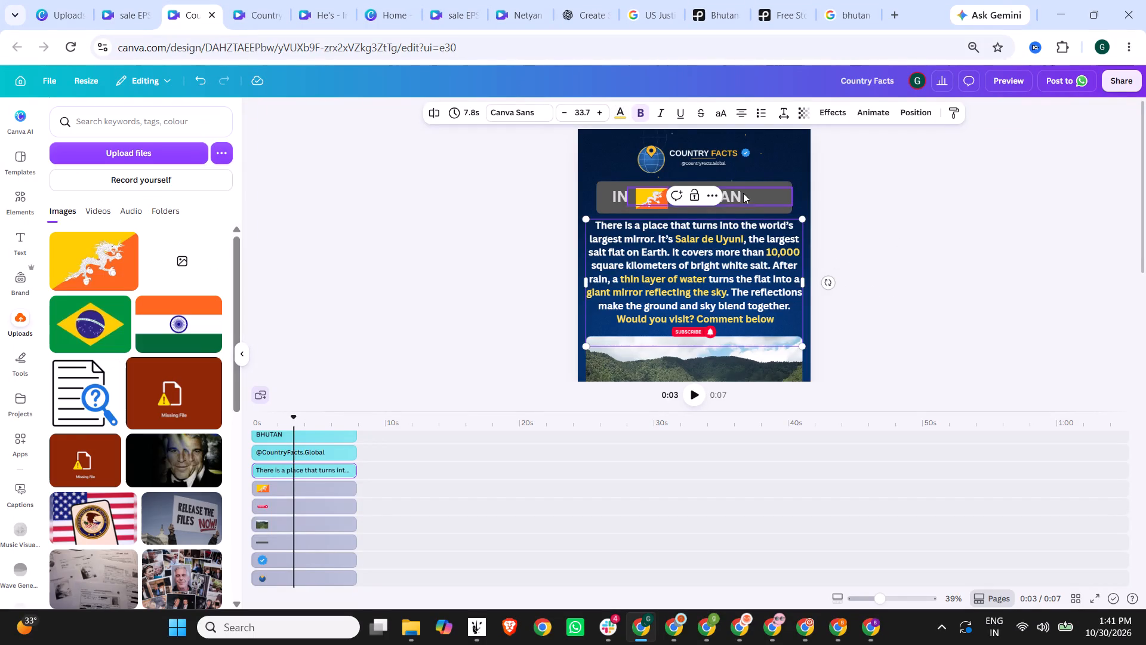
Replace the country name "BHUTAN" in the heading bar with "BOLIVIA".
double_click(738, 192)
left_click_drag(749, 199, 686, 193)
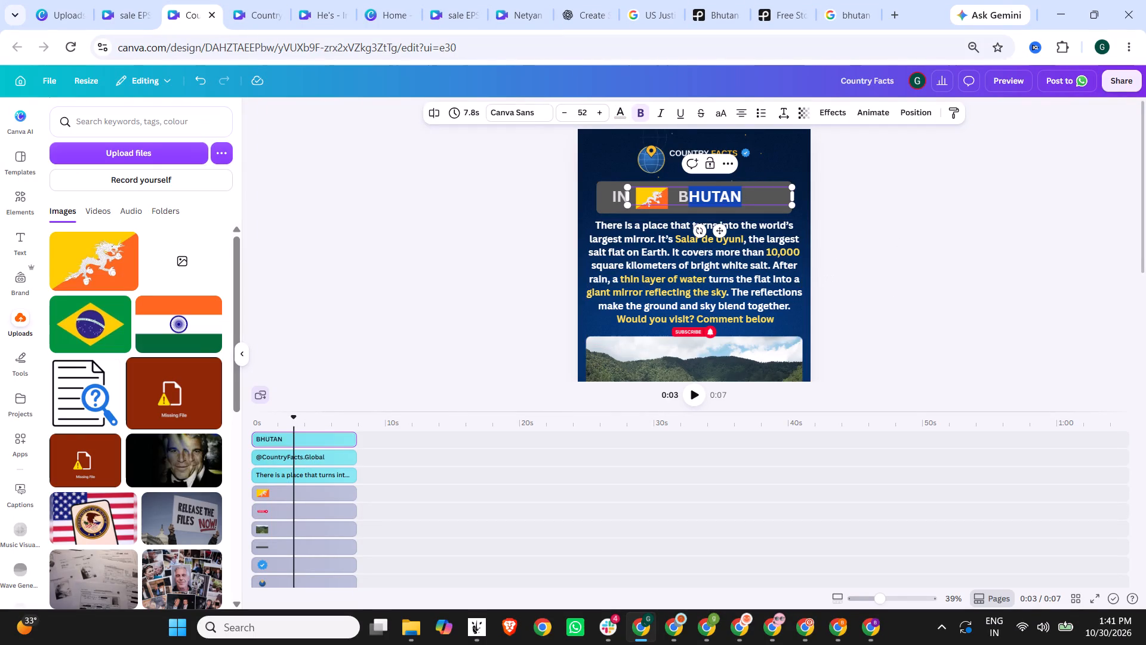
left_click_drag(686, 193, 679, 193)
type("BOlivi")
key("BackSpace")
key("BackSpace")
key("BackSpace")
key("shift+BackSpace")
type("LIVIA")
left_click(857, 238)
Switch to the browser tab holding the "bhutan" Google search.
left_click(869, 26)
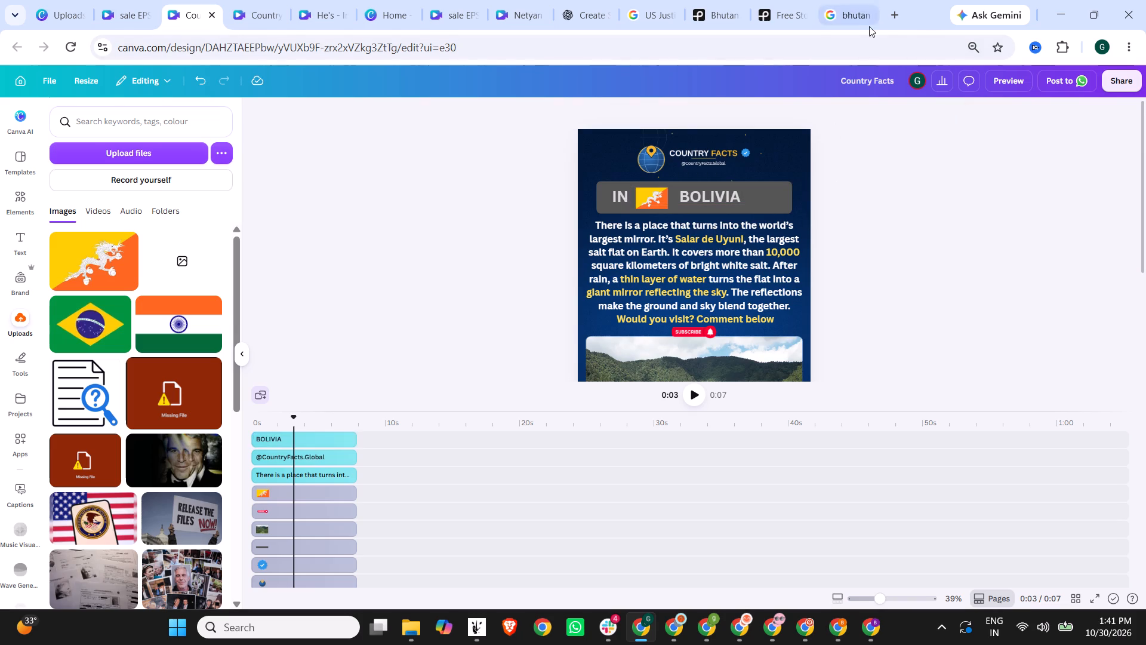
Search Google Images for "bolivia flag" and copy the Britannica flag image.
left_click_drag(405, 105, 0, 104)
type("bolivia flag")
key("Return")
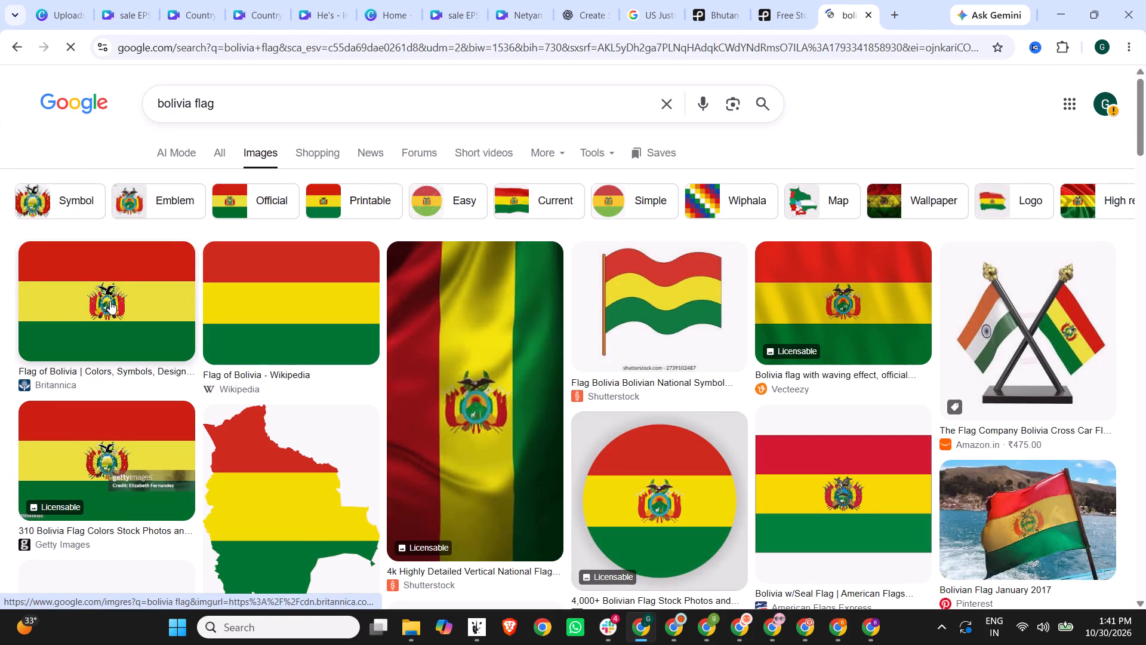
left_click(110, 301)
right_click(908, 355)
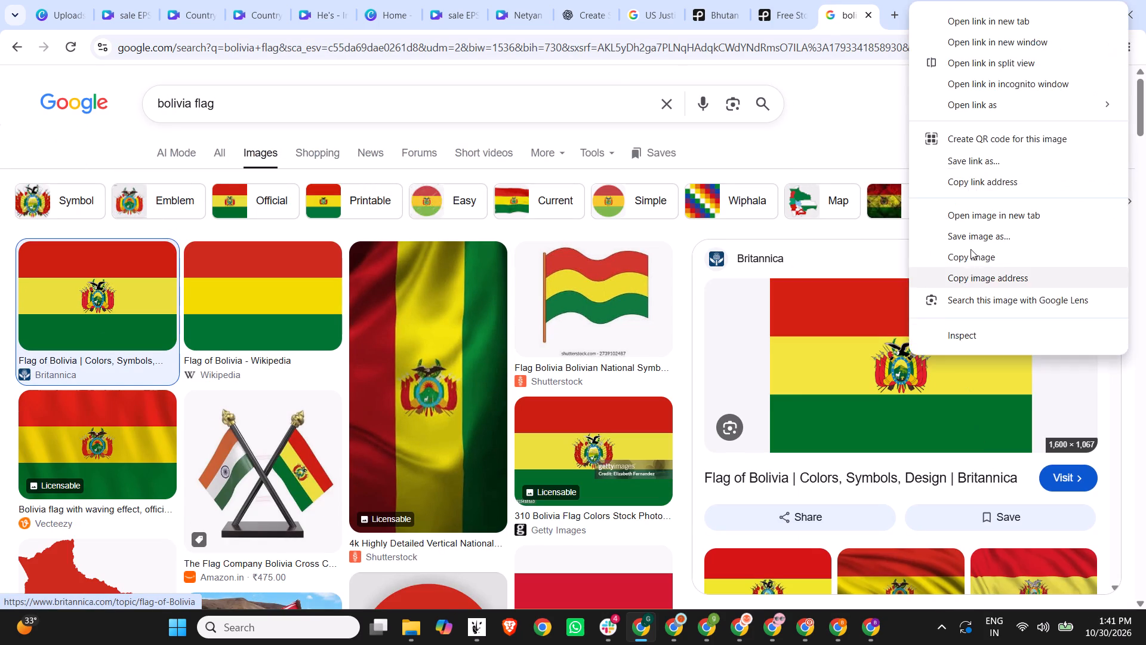
left_click(971, 248)
In the Canva design, replace the Bhutan flag between "IN" and "BOLIVIA" with the copied Bolivia flag, scaled to the same size.
left_click(197, 0)
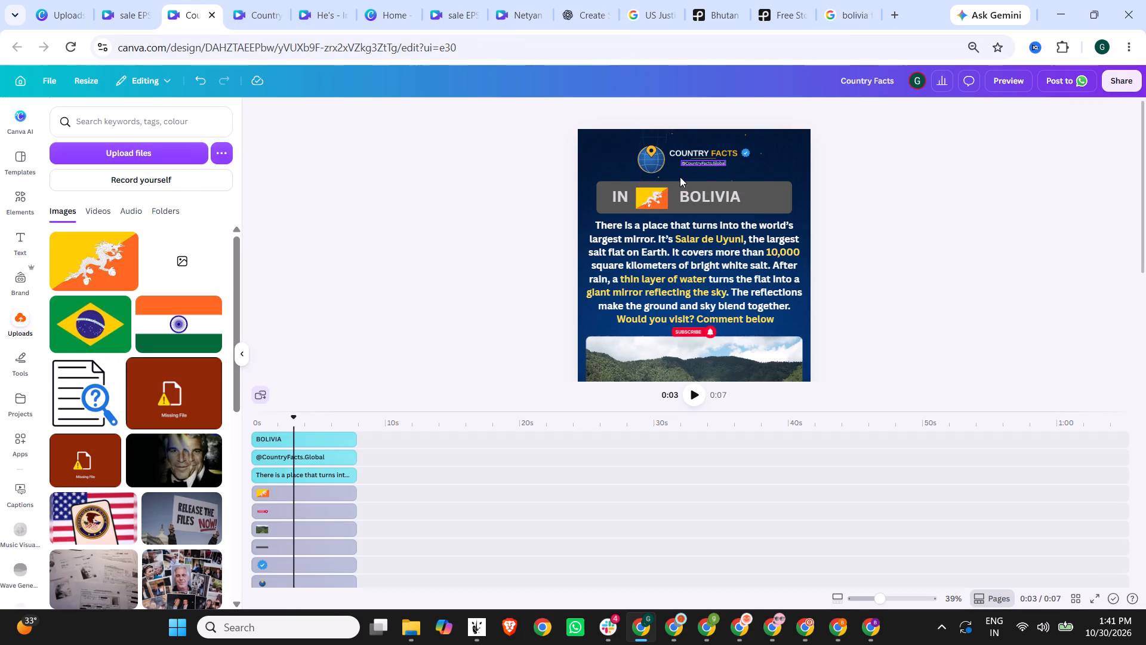
left_click(660, 192)
left_click(319, 493)
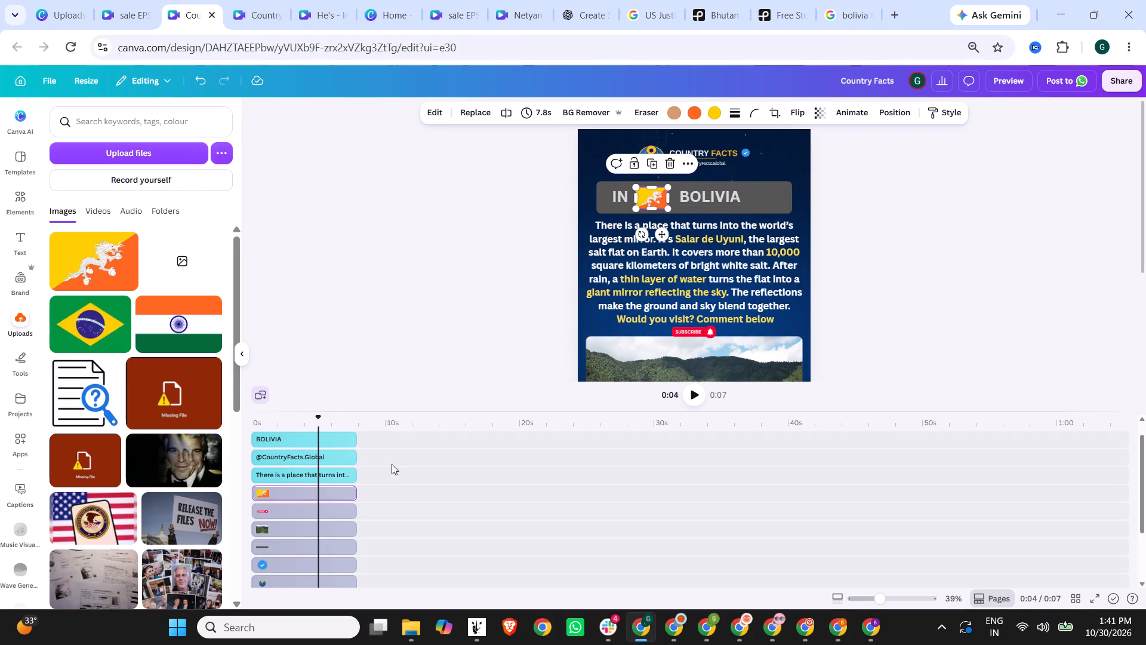
key("ctrl+v")
left_click_drag(745, 367, 769, 275)
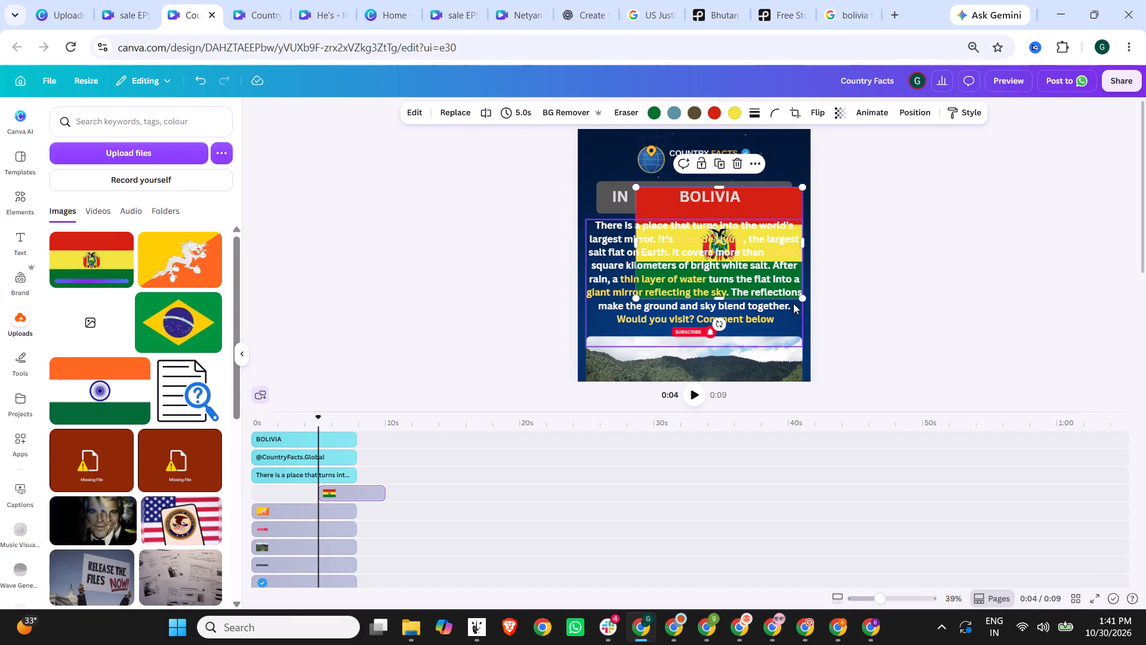
left_click_drag(800, 296, 661, 208)
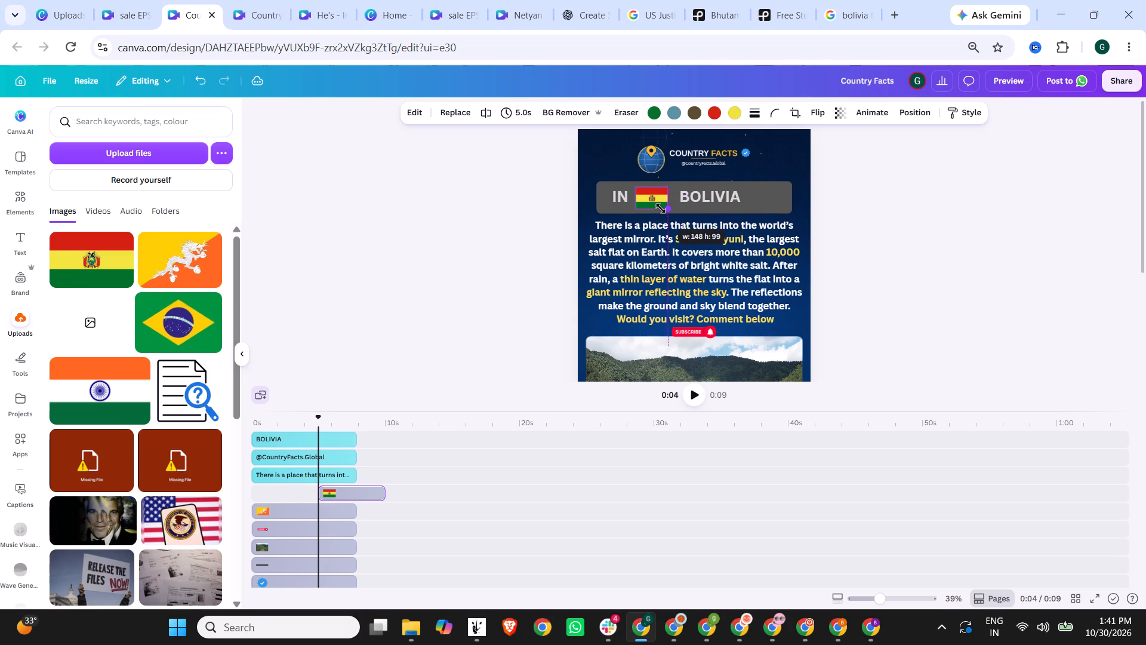
left_click_drag(661, 208, 664, 208)
left_click(904, 222)
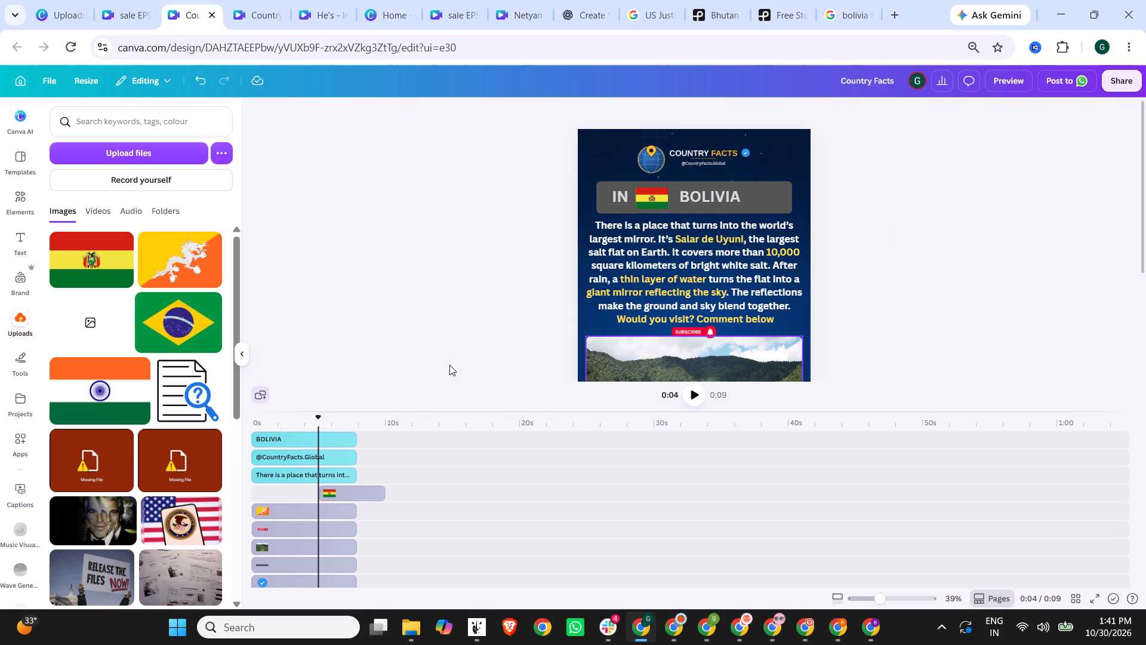
left_click(292, 508)
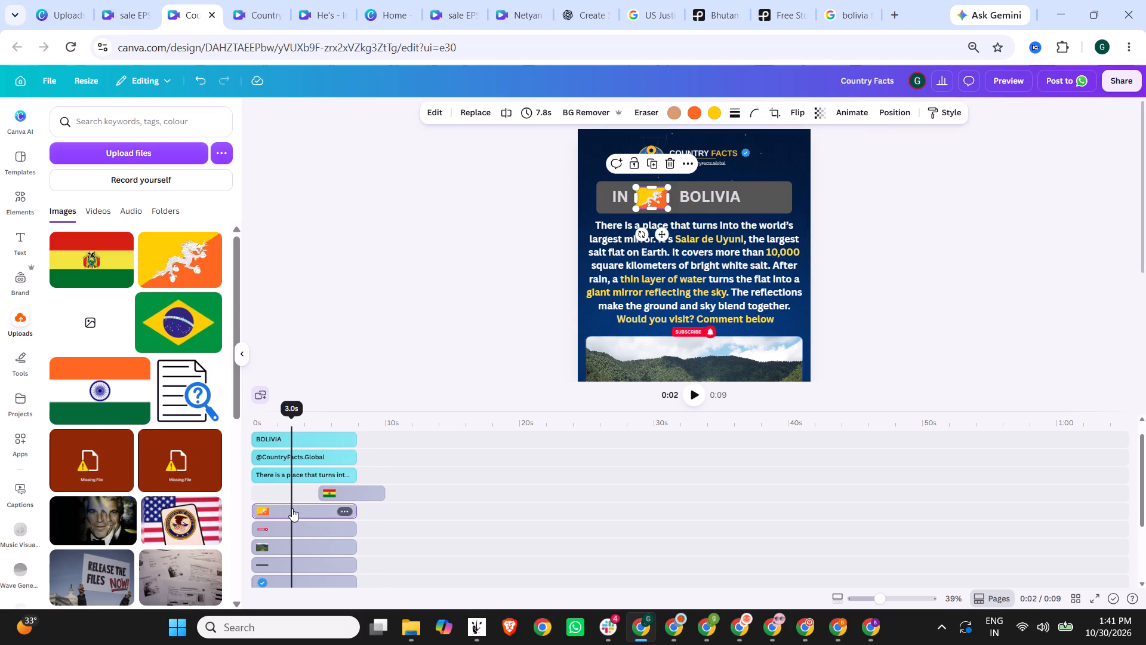
key("Delete")
Move the Bolivia flag's clip to the start of the timeline and extend it to 7.8 seconds, matching the other layers.
left_click_drag(349, 494, 306, 494)
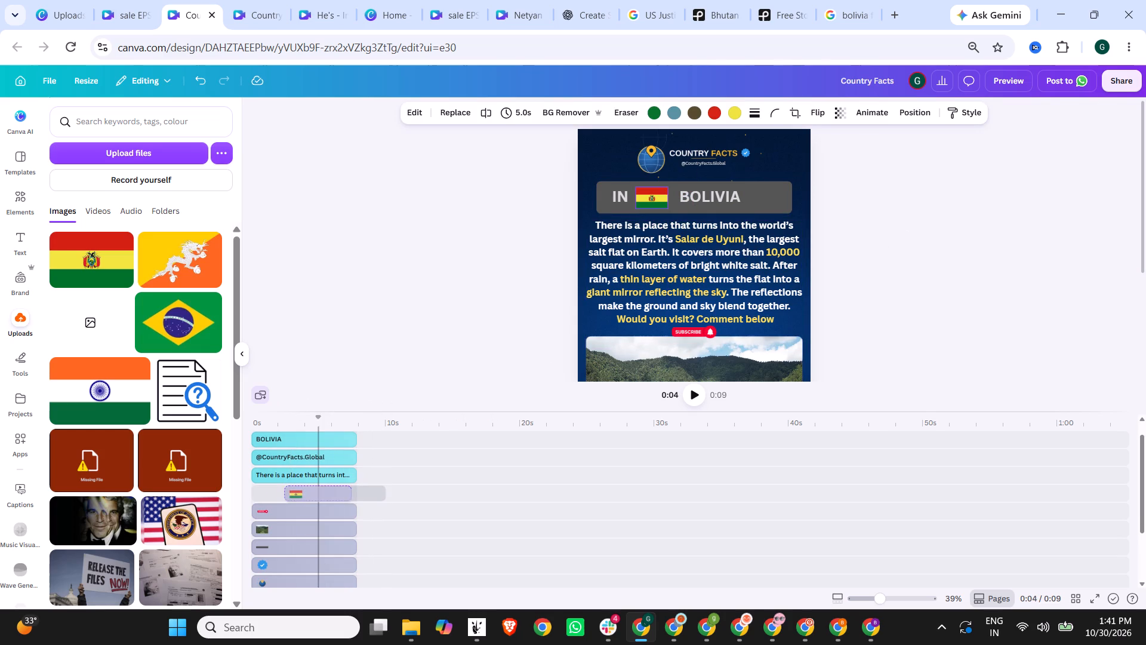
left_click_drag(306, 494, 284, 494)
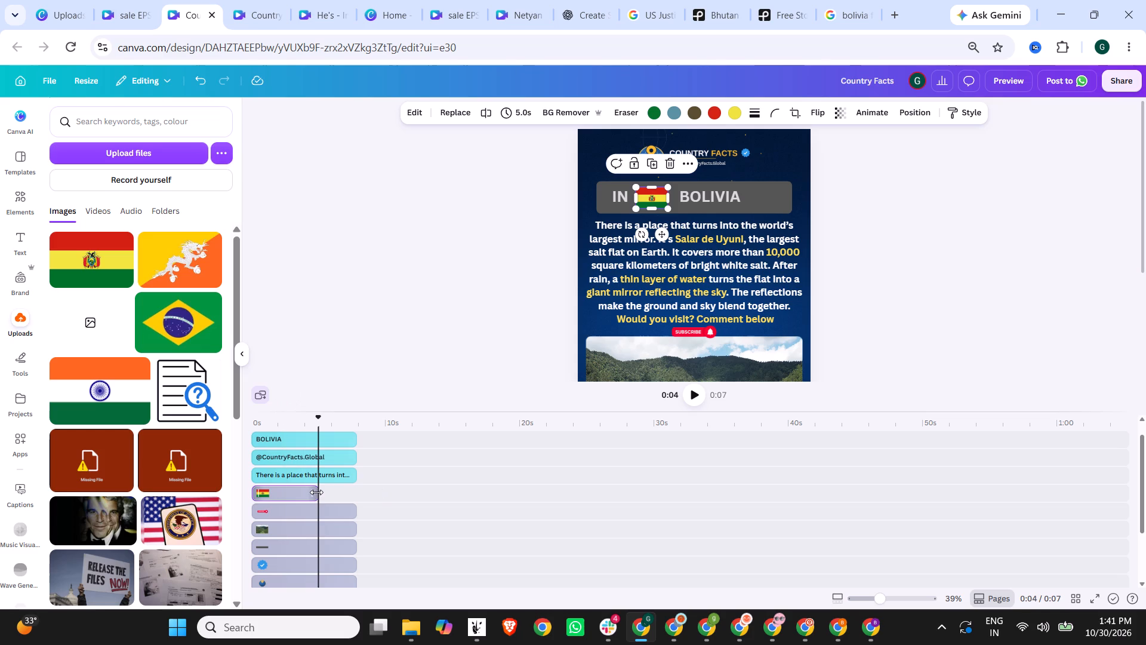
left_click_drag(316, 492, 355, 490)
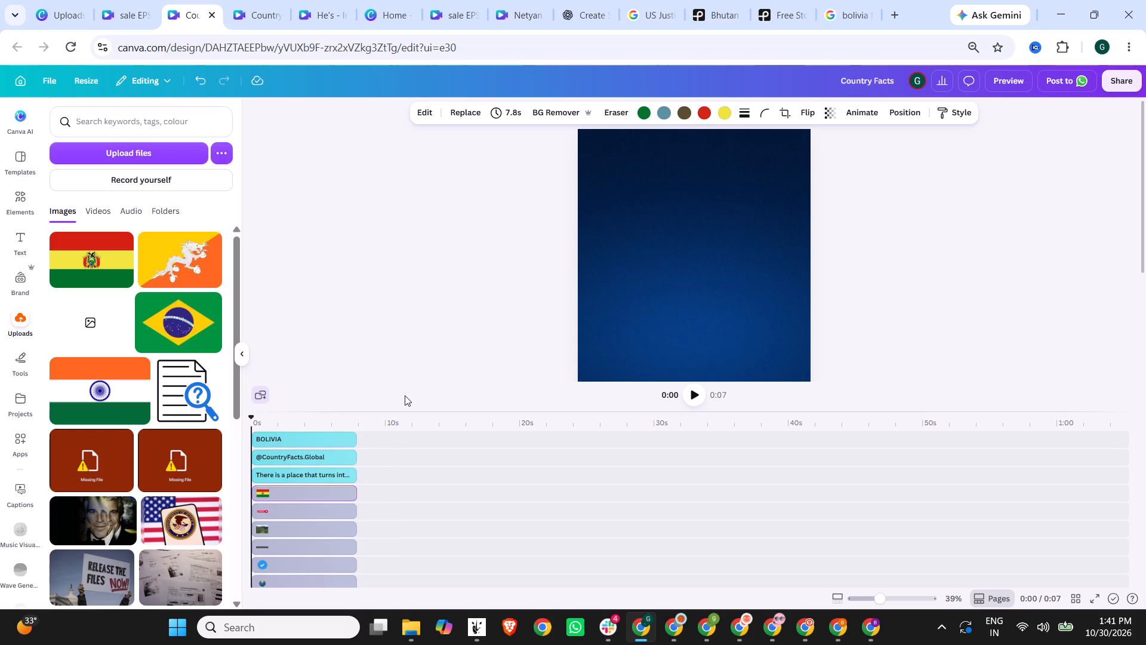
left_click(355, 493)
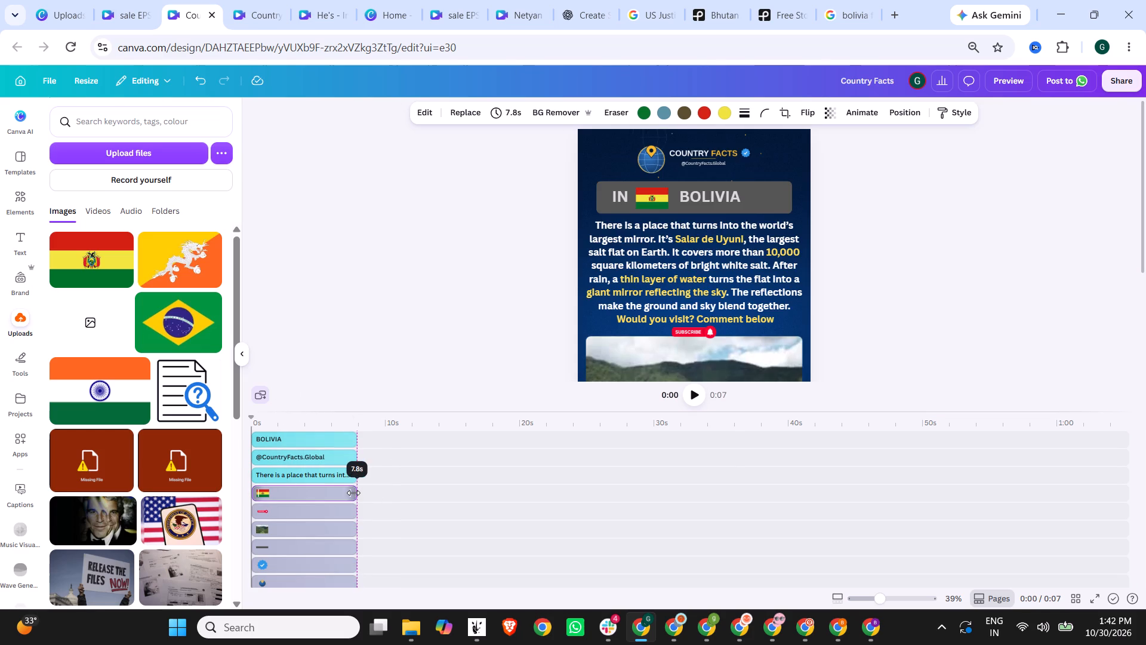
left_click(286, 440)
scroll(808, 292, "up", 1)
scroll(744, 265, "up", 1)
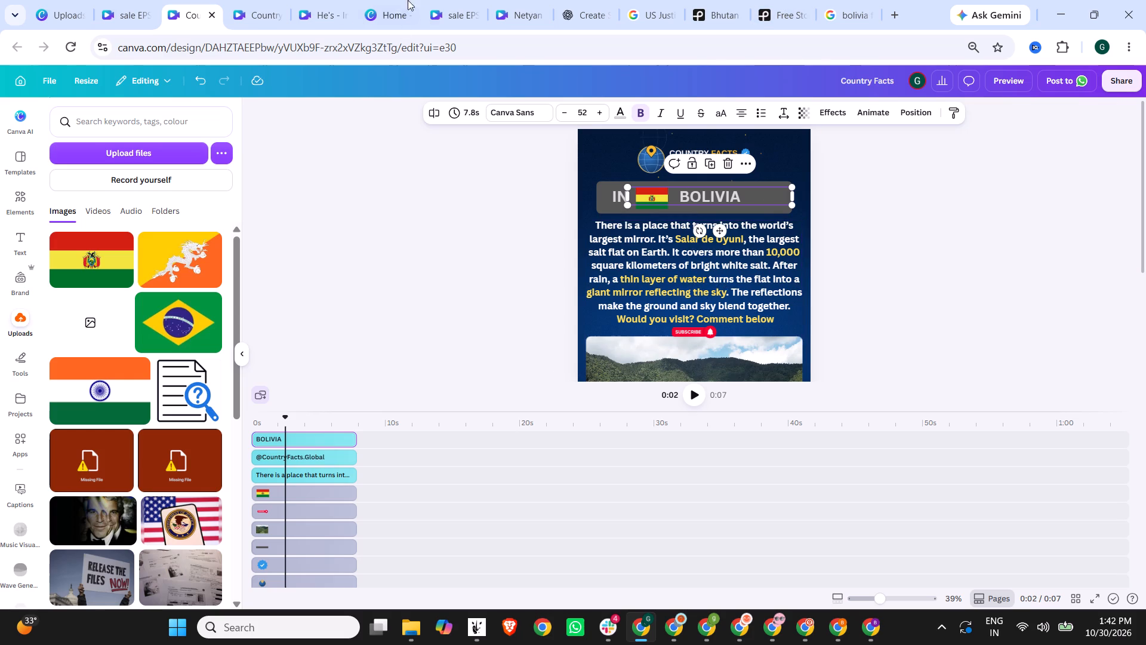
Search the Pexels video library for "salt flat bolivia".
left_click(732, 0)
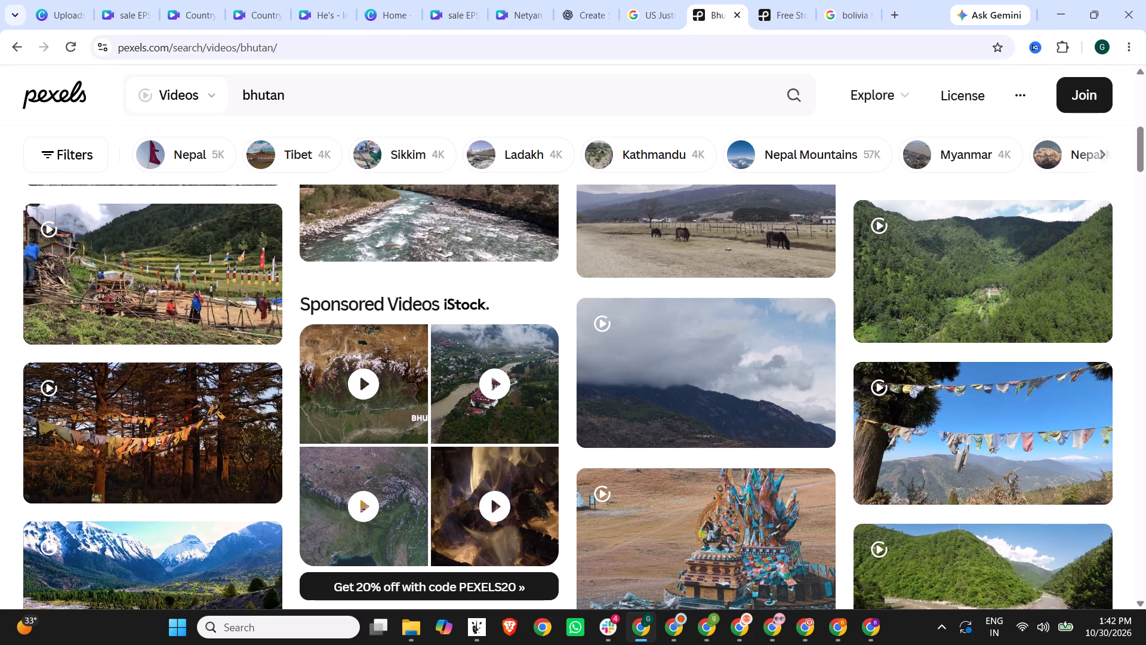
left_click_drag(342, 96, 97, 87)
type("salt flat boliva")
key("BackSpace")
type("ia")
key("Return")
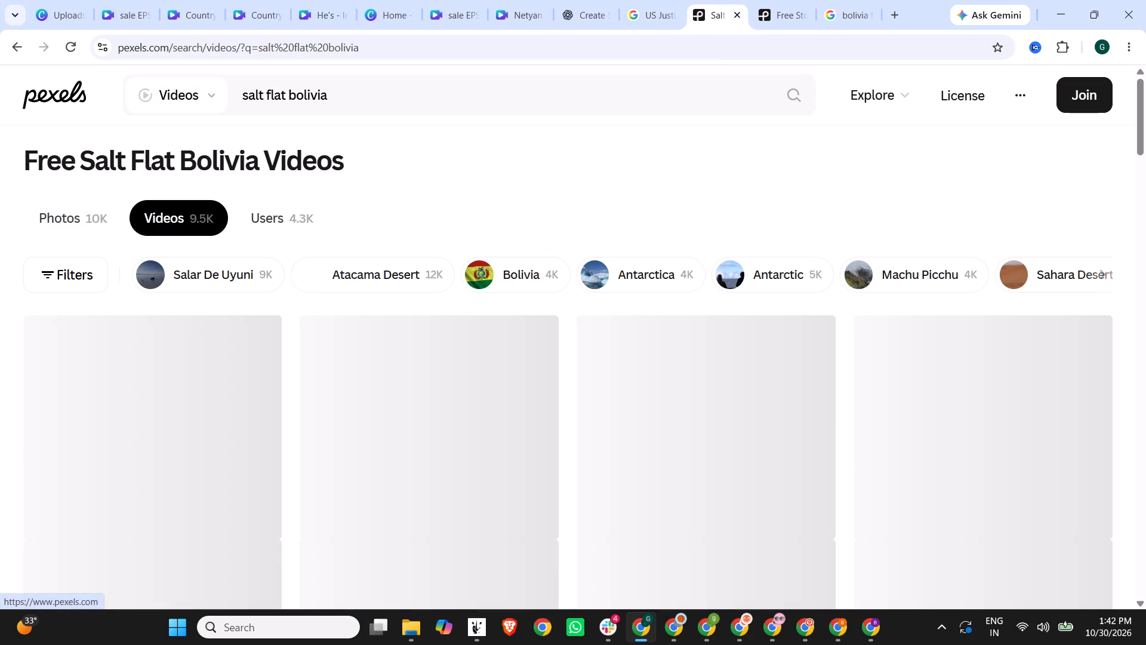
Find the Salar de Uyuni sunset video with people and cars reflected in the water, and download it for free.
scroll(389, 211, "down", 2)
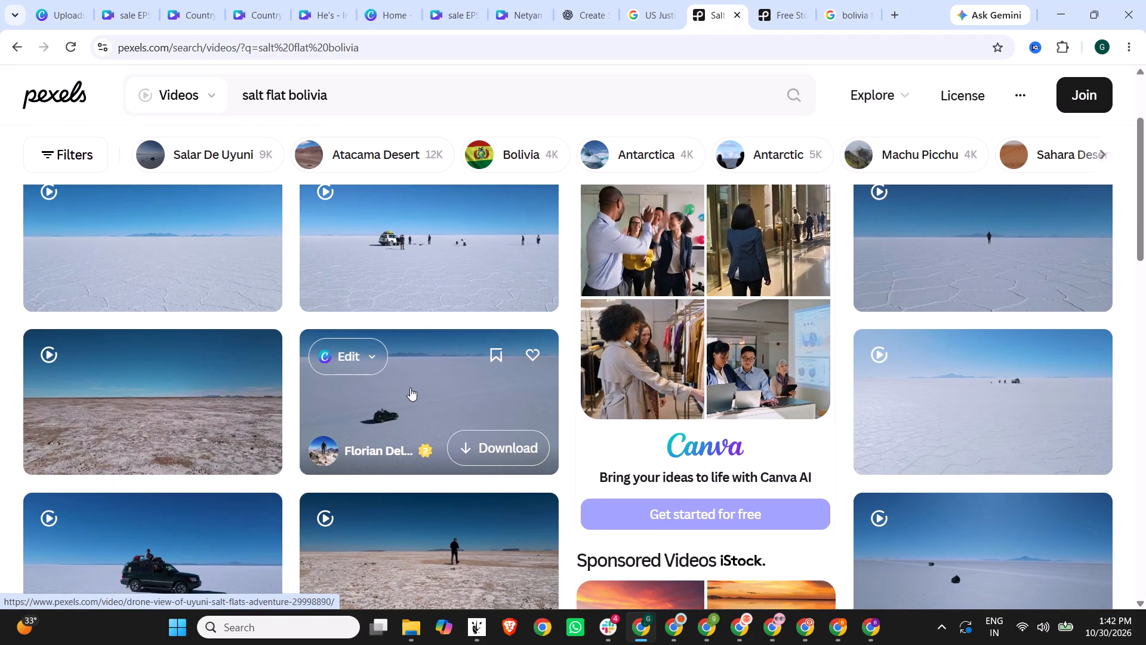
scroll(410, 388, "down", 2)
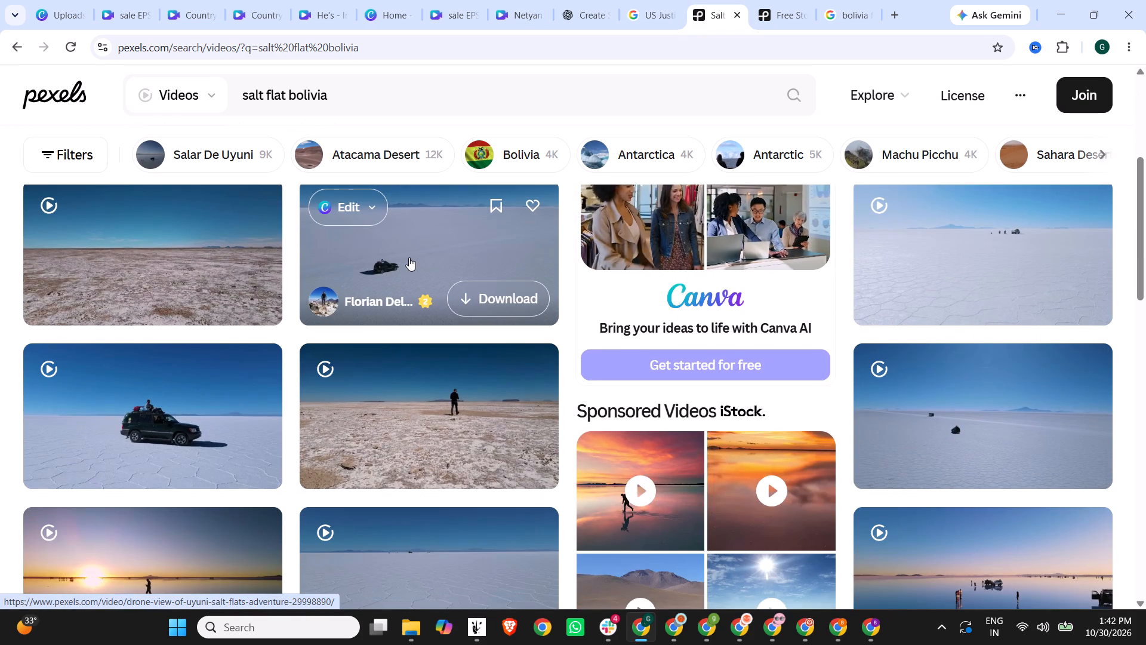
scroll(409, 257, "down", 2)
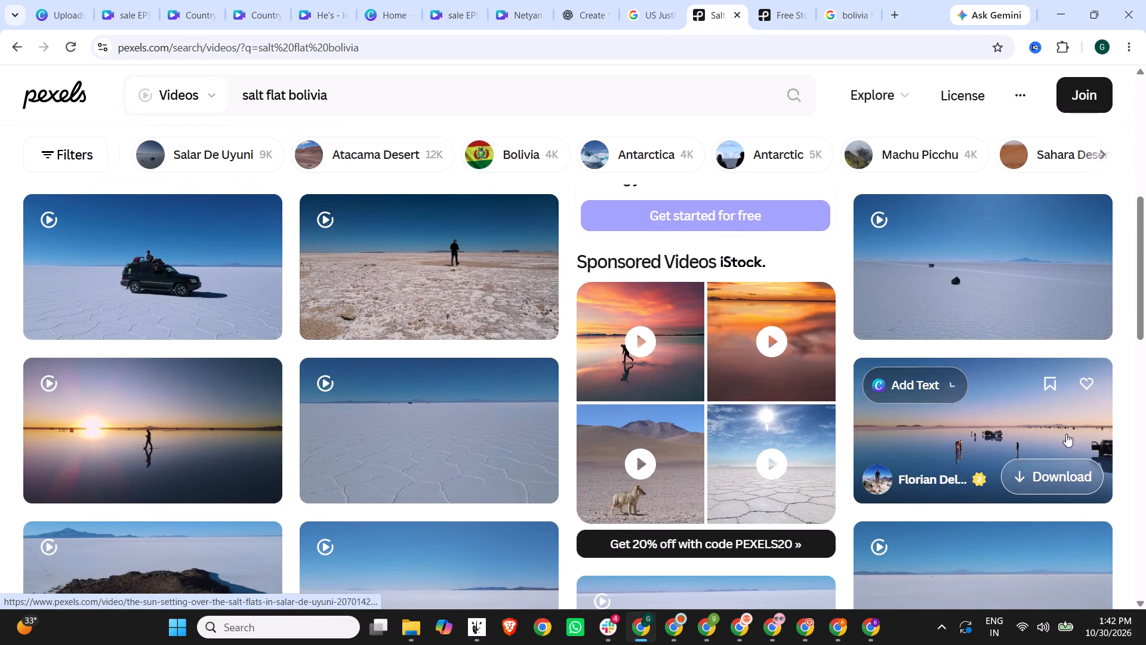
scroll(1058, 431, "down", 4)
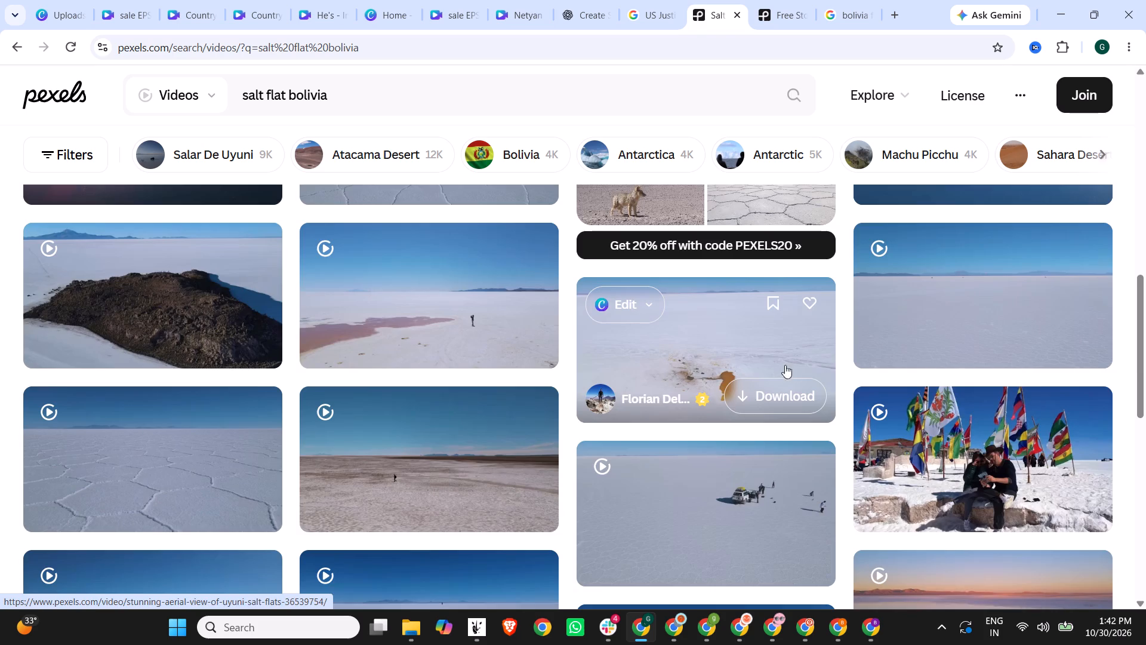
scroll(817, 371, "down", 5)
scroll(888, 383, "up", 6)
scroll(957, 346, "up", 1)
left_click(951, 306)
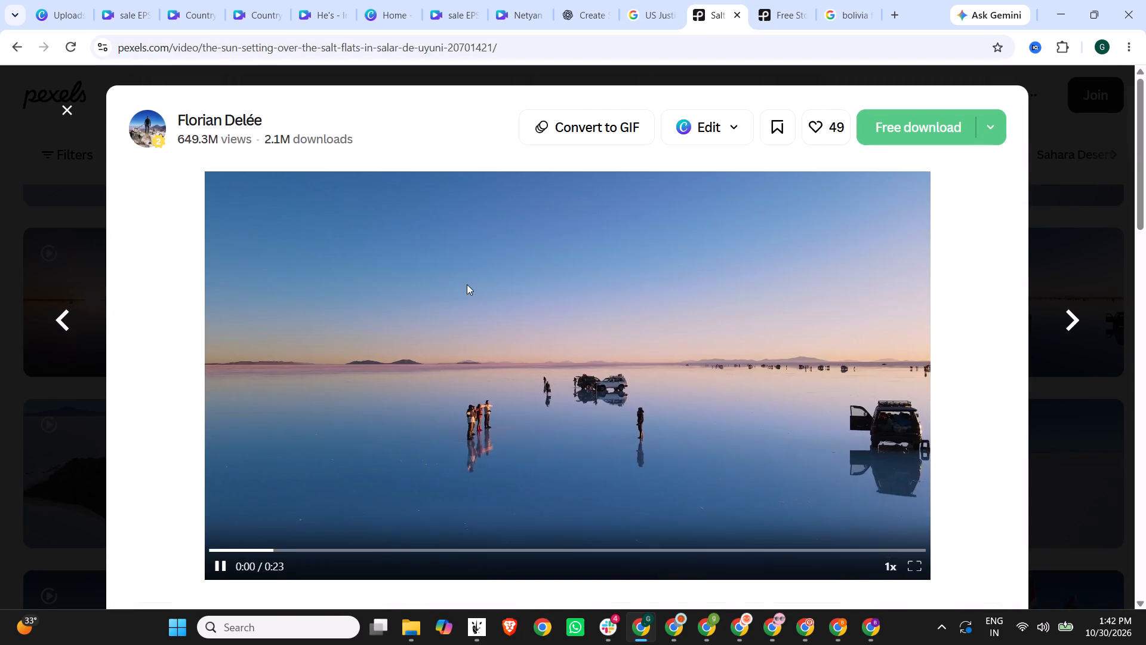
left_click(909, 130)
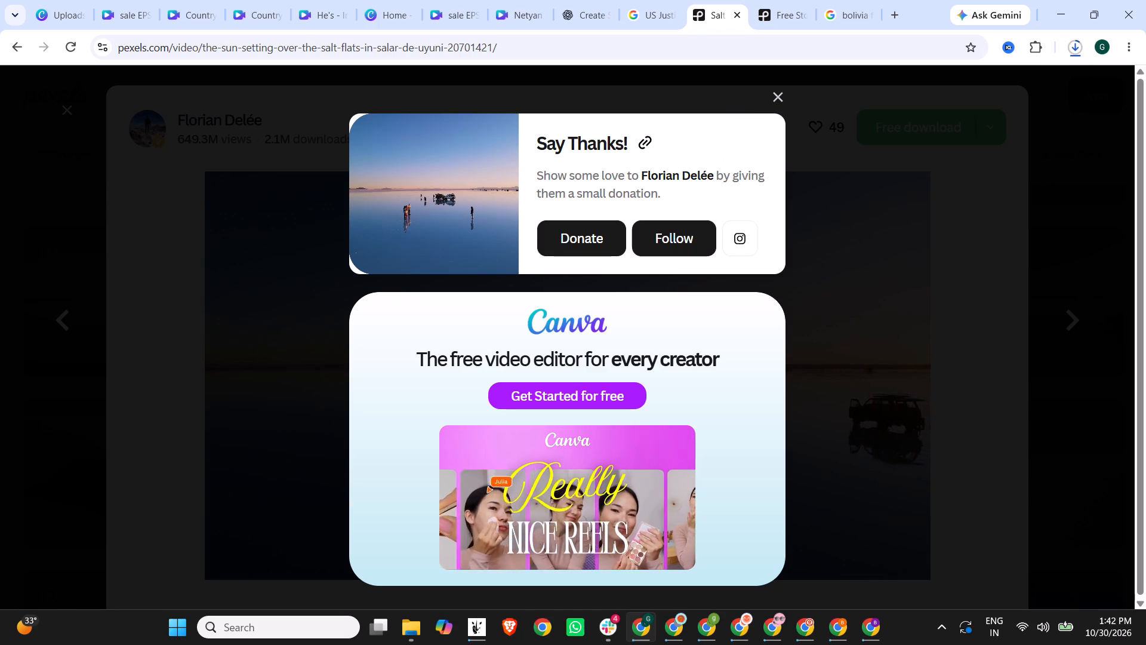
Copy the video creator's name from the thank-you popup into a new tab's address bar, and close the popup.
left_click_drag(712, 174, 655, 175)
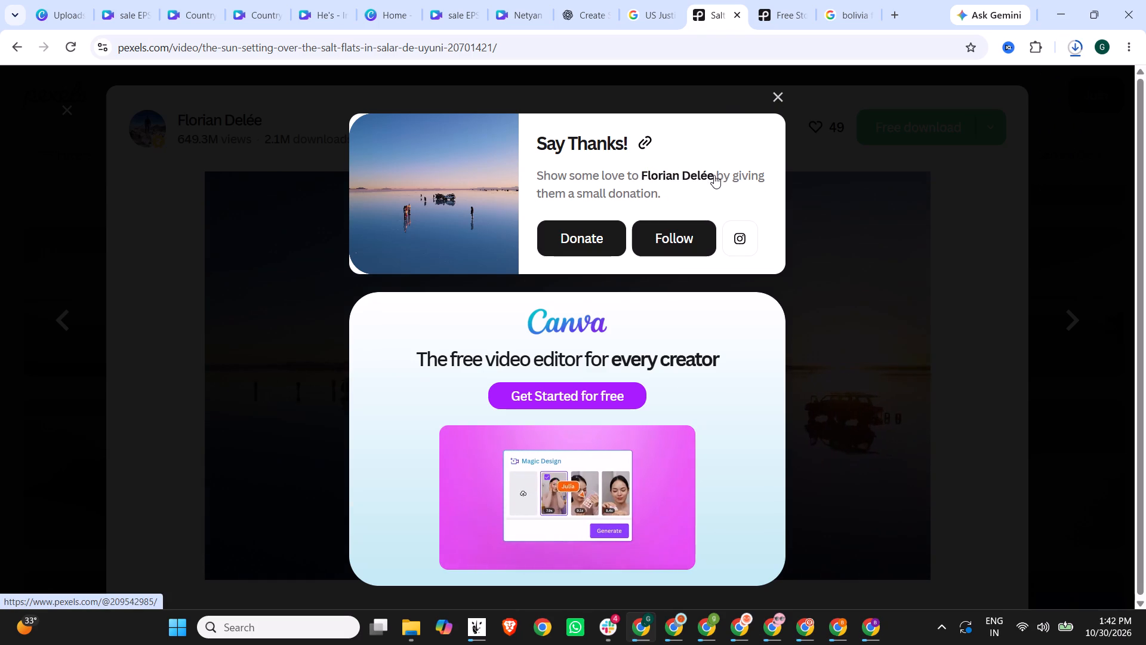
left_click_drag(714, 175, 641, 174)
key("ctrl+c")
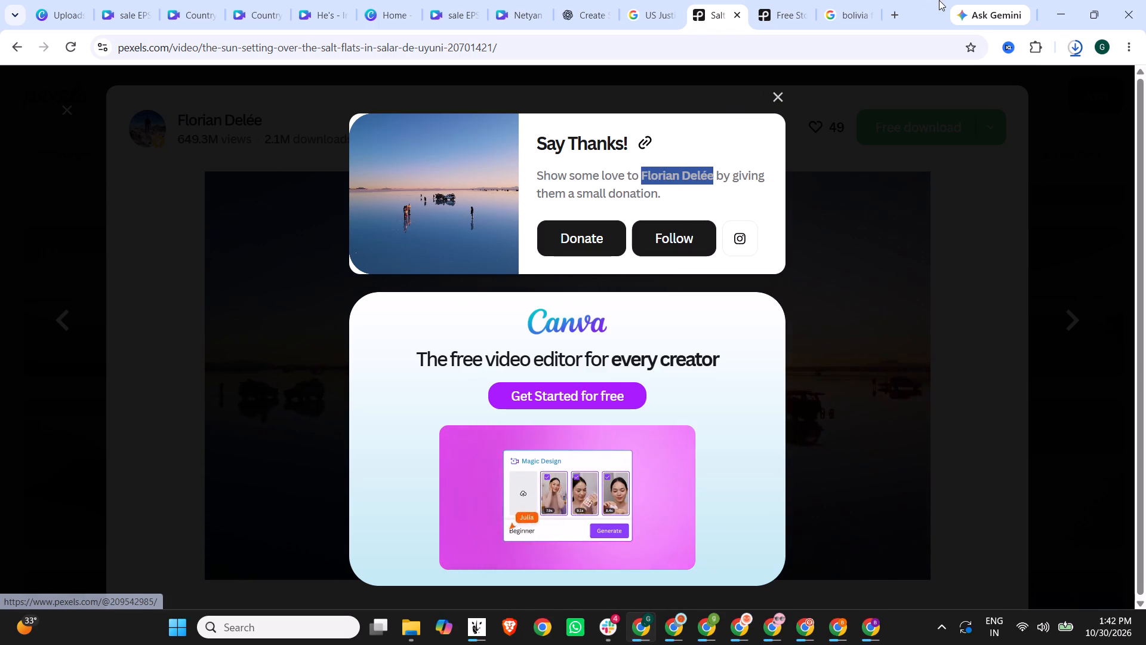
left_click(893, 16)
key("ctrl+v")
left_click(734, 0)
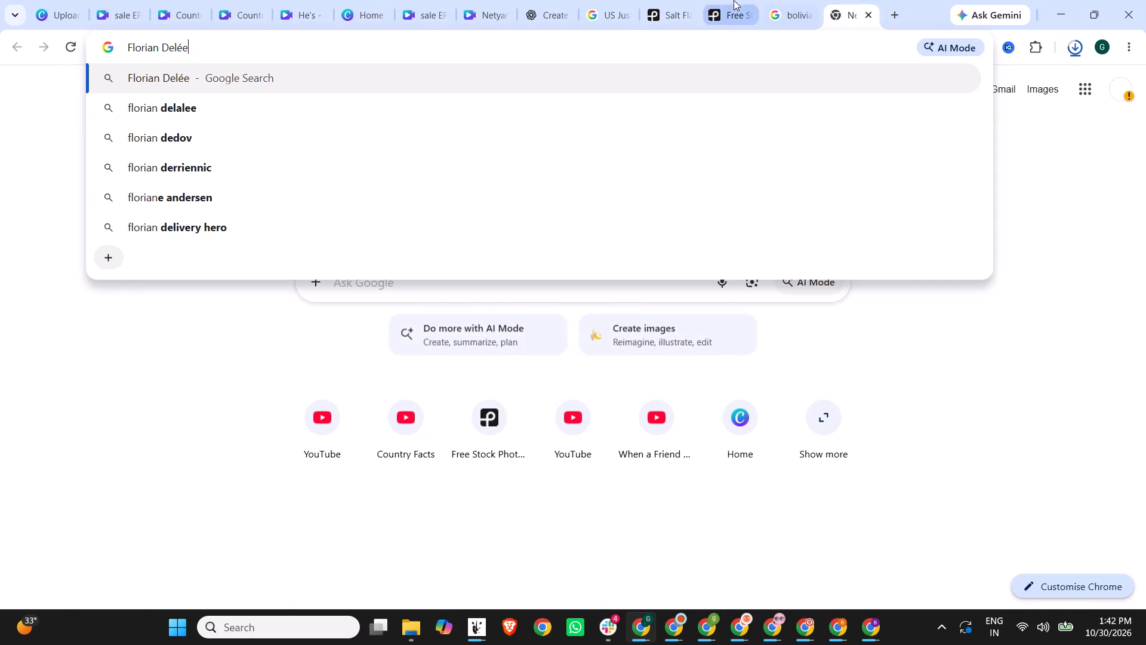
left_click(670, 0)
left_click(777, 95)
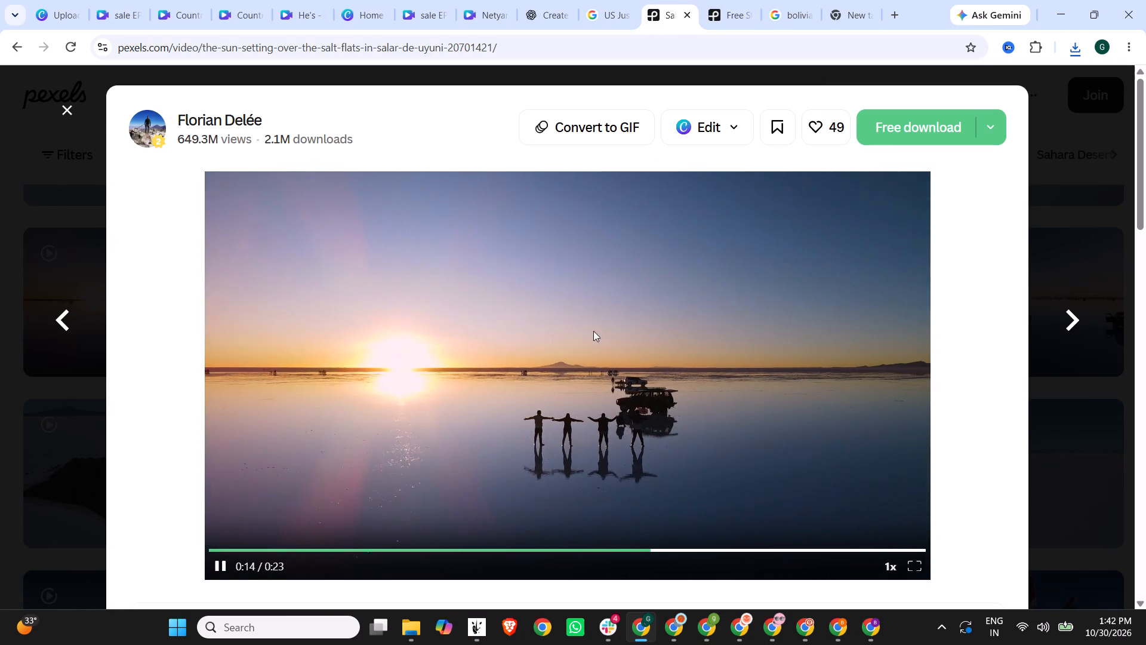
Upload the downloaded salt flat video to the Canva design and use it to replace the green mountain clip below the text.
left_click(188, 0)
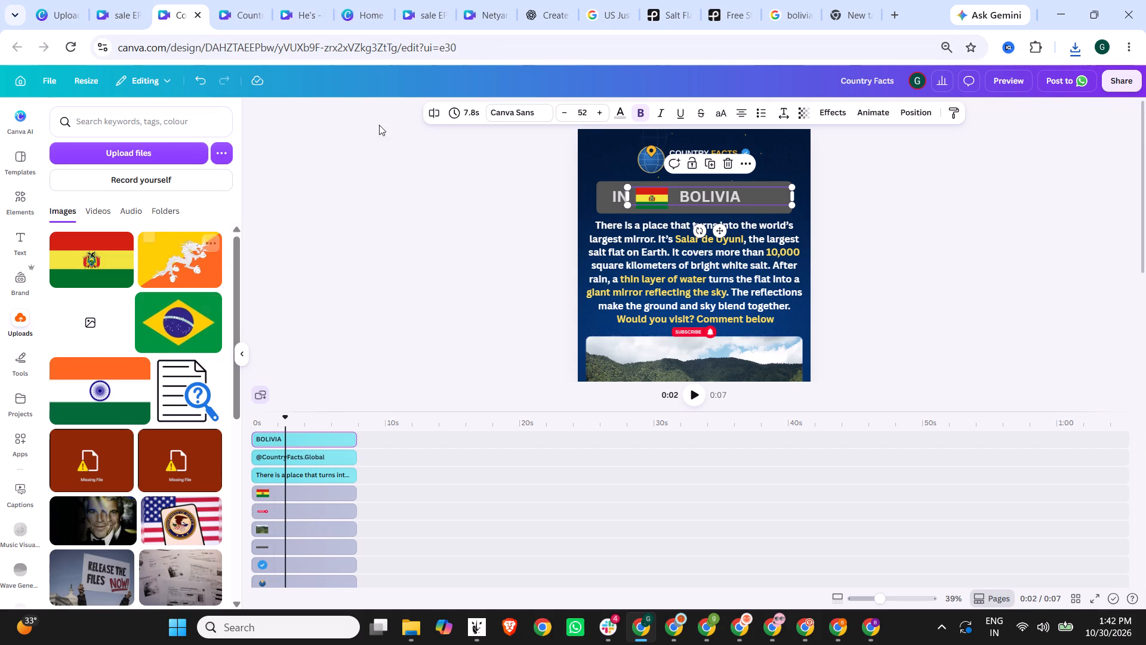
left_click(112, 152)
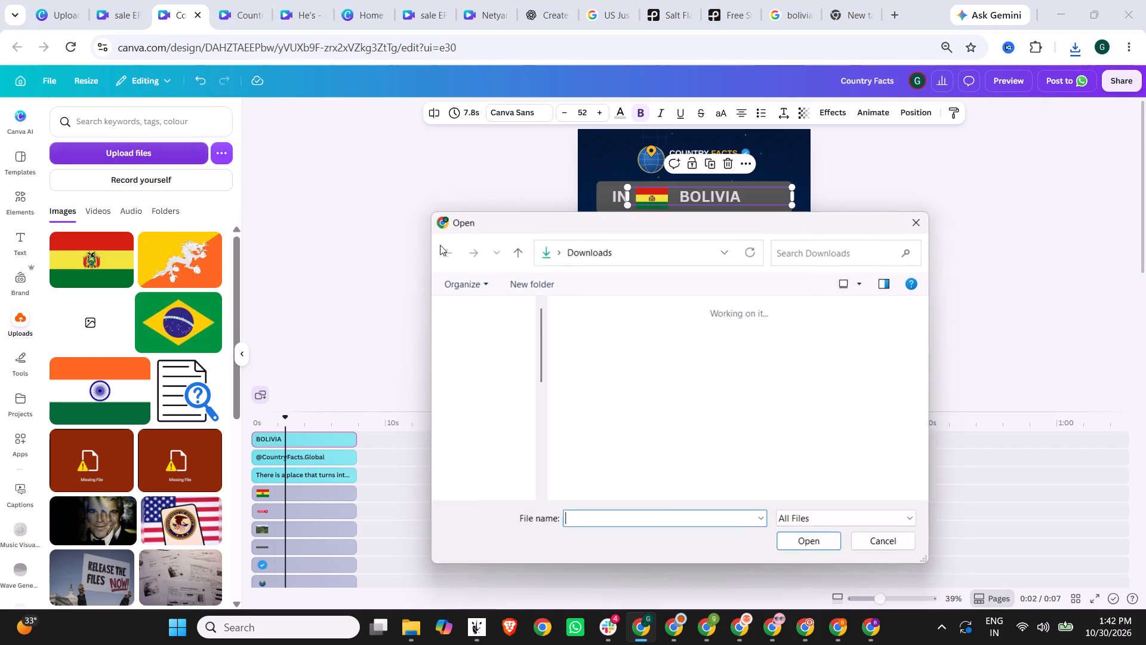
double_click(602, 361)
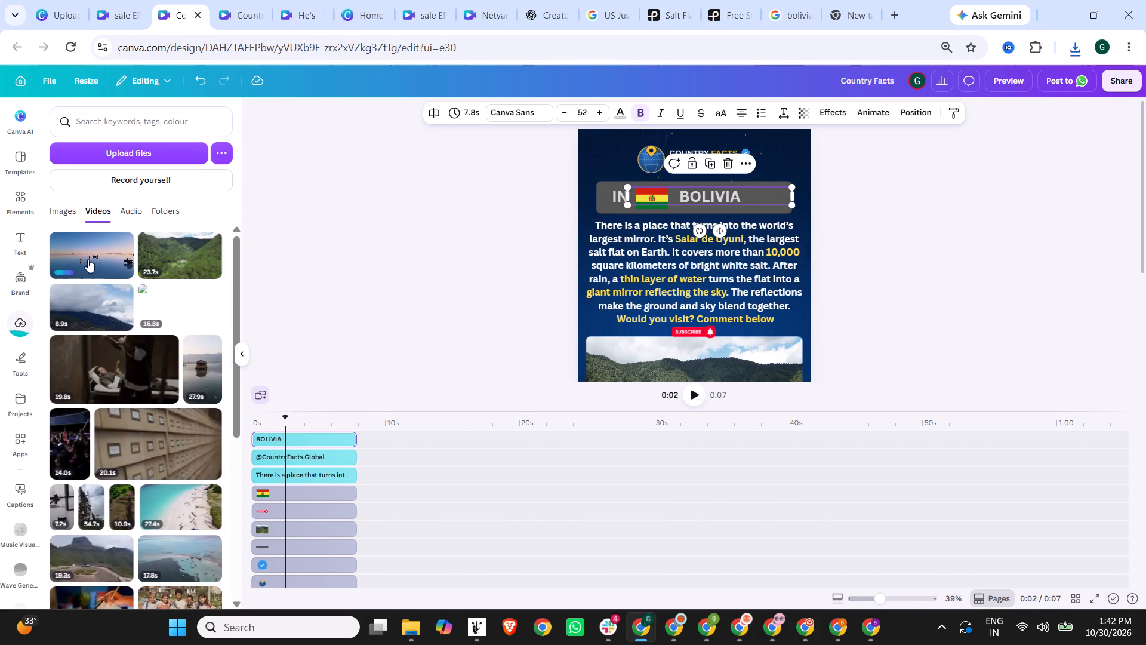
left_click_drag(95, 245, 649, 355)
scroll(907, 300, "down", 3)
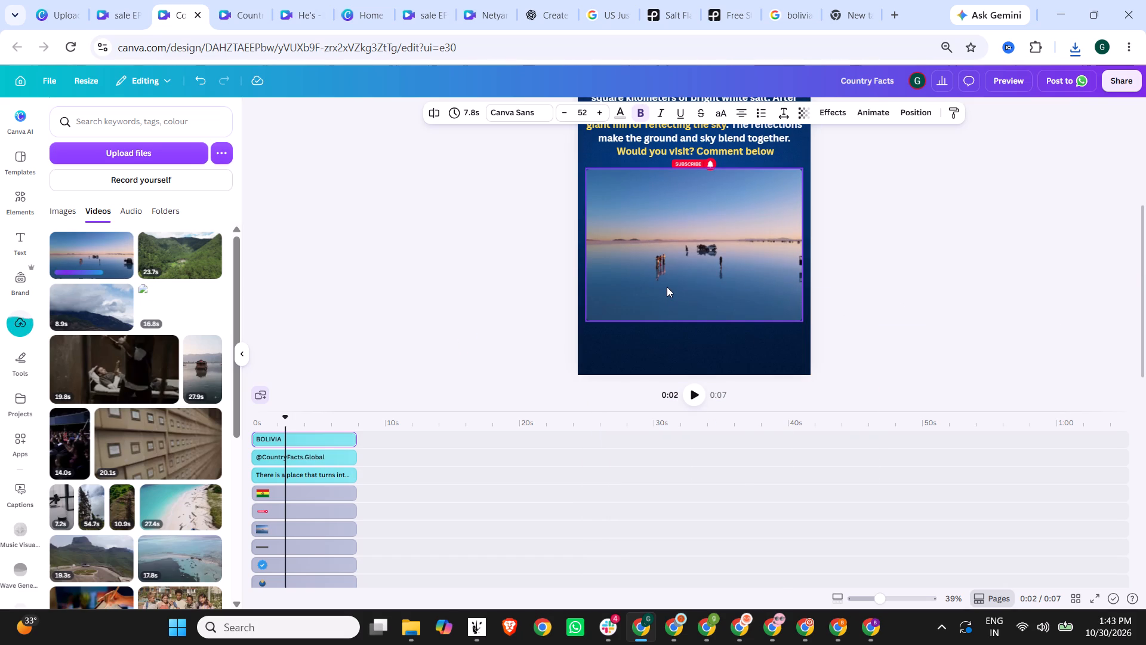
Set the salt flat clip's playback speed to 2 and trim it to 7.8 s, level with the other layers.
left_click(301, 529)
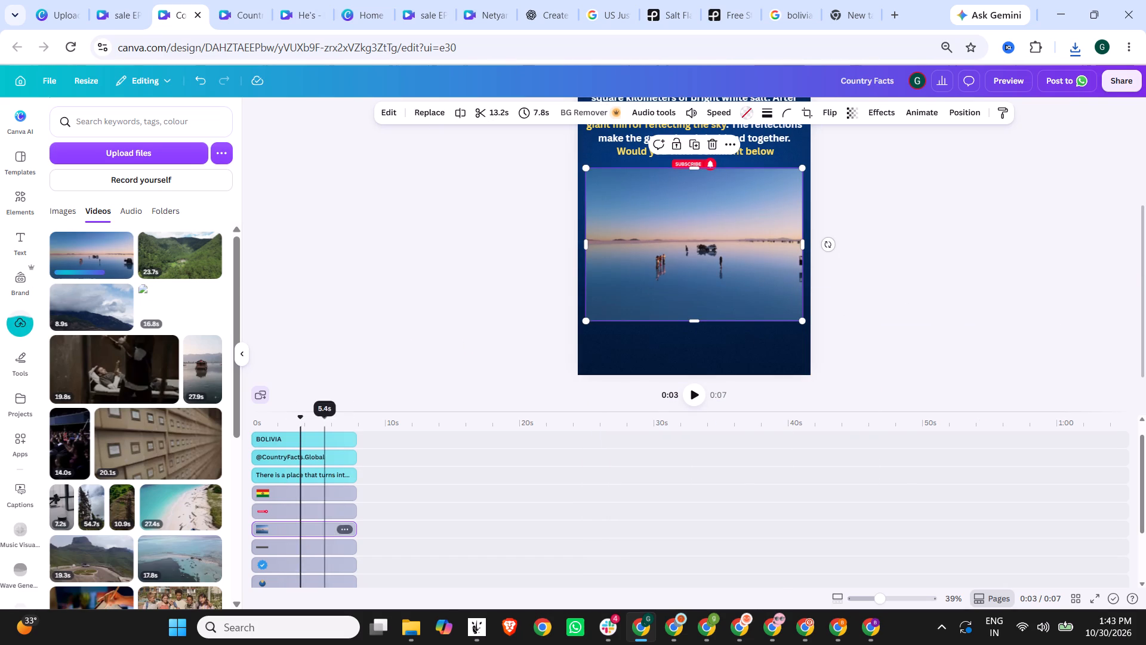
left_click(717, 110)
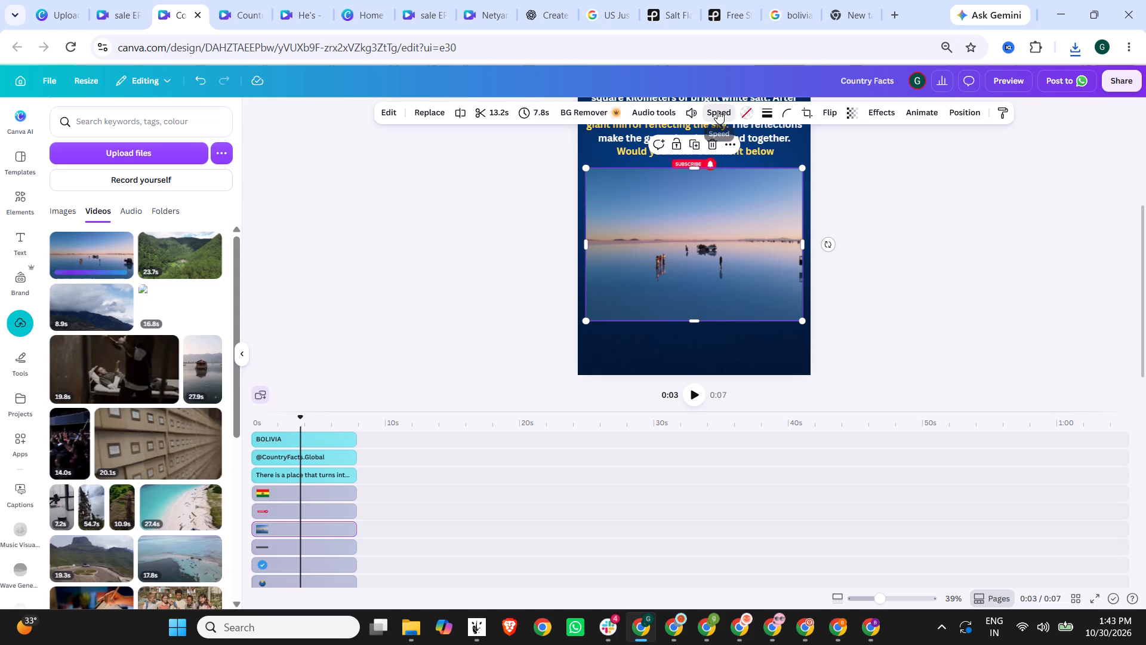
left_click(738, 159)
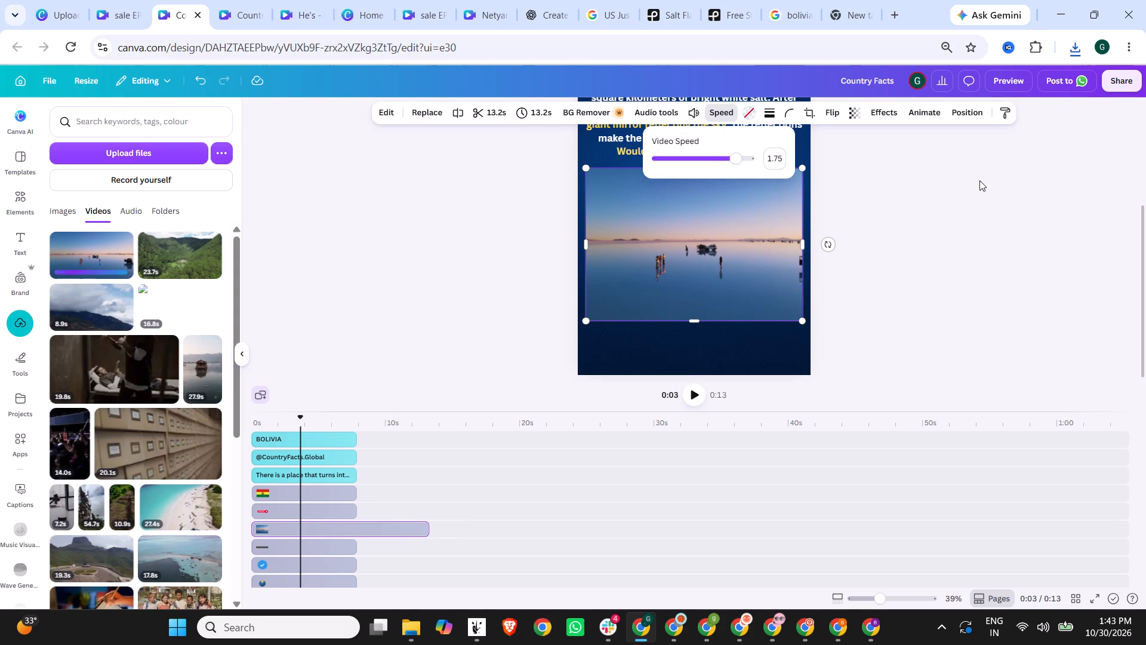
left_click_drag(740, 156, 760, 157)
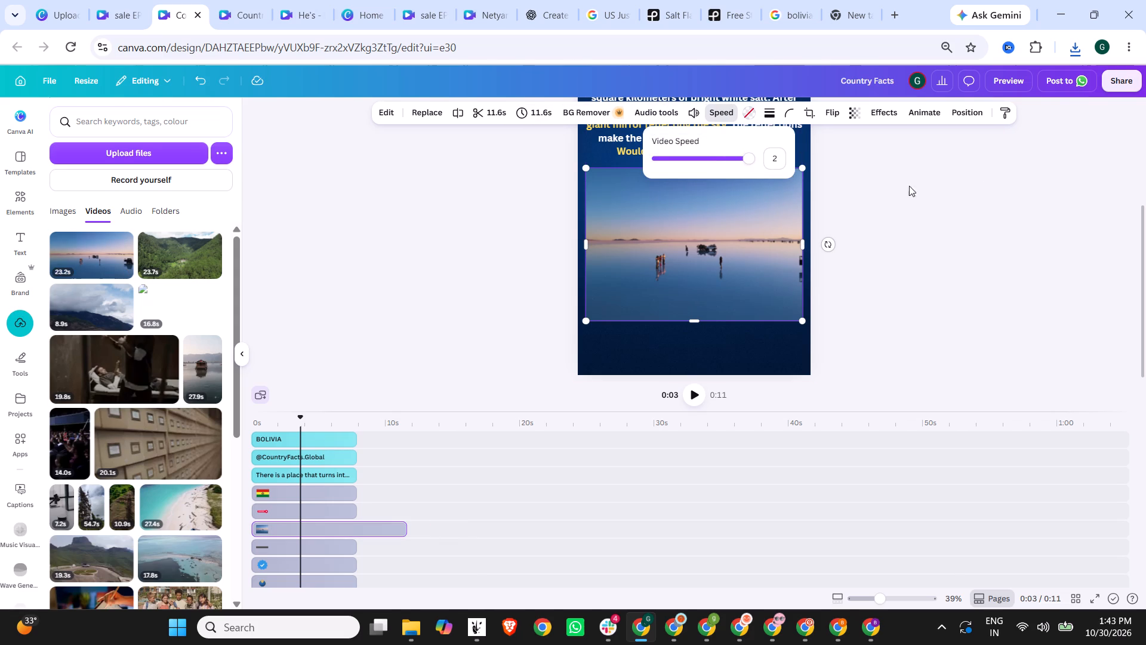
left_click(920, 191)
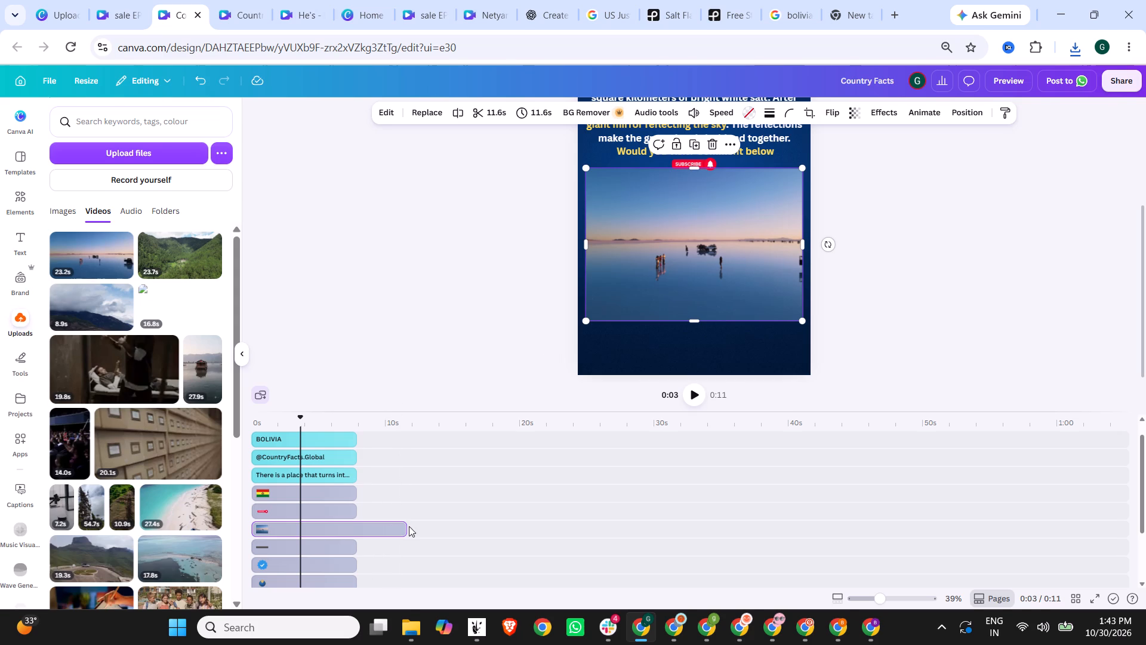
left_click_drag(406, 526, 358, 526)
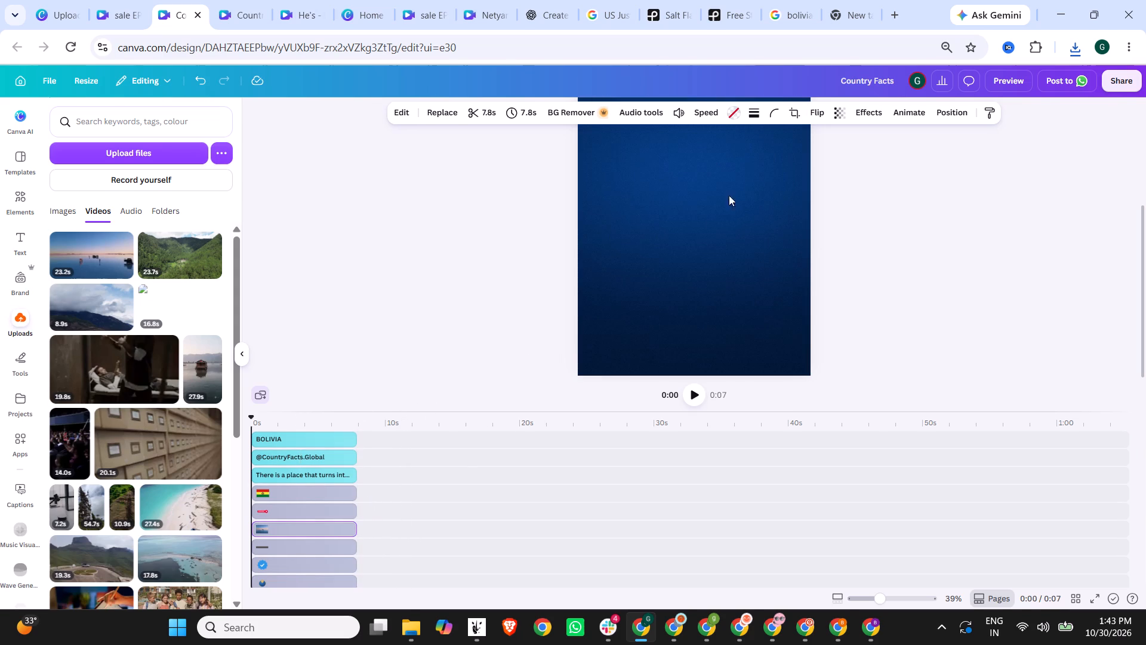
Preview the finished Bolivia video in full, and close the preview.
left_click(1000, 78)
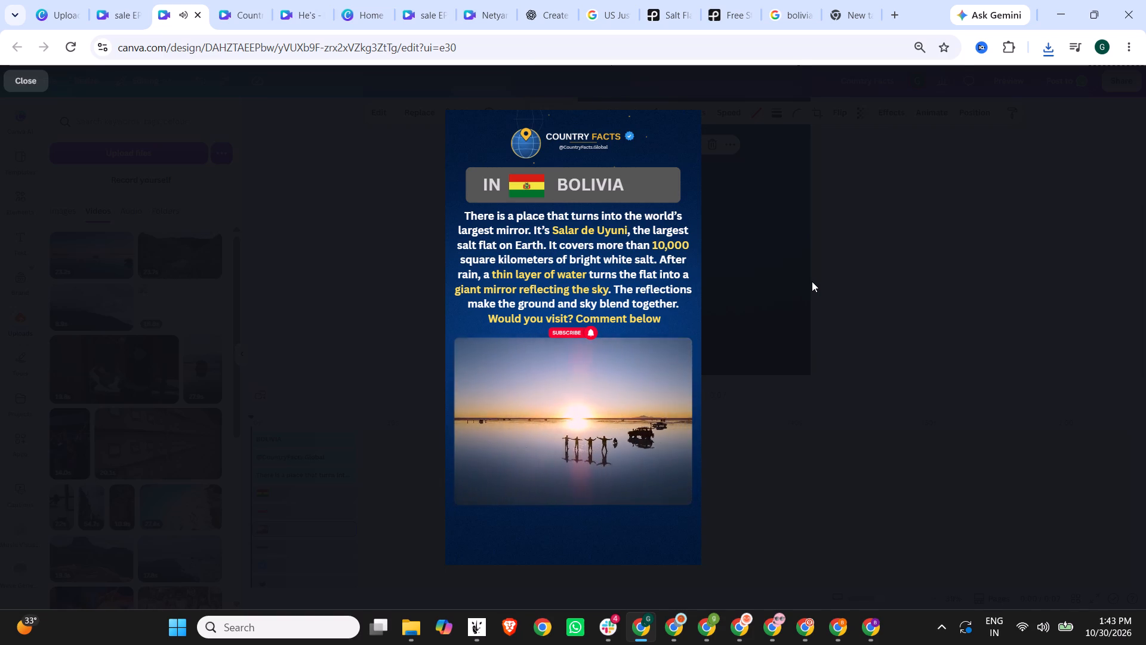
left_click(885, 299)
scroll(529, 355, "up", 4)
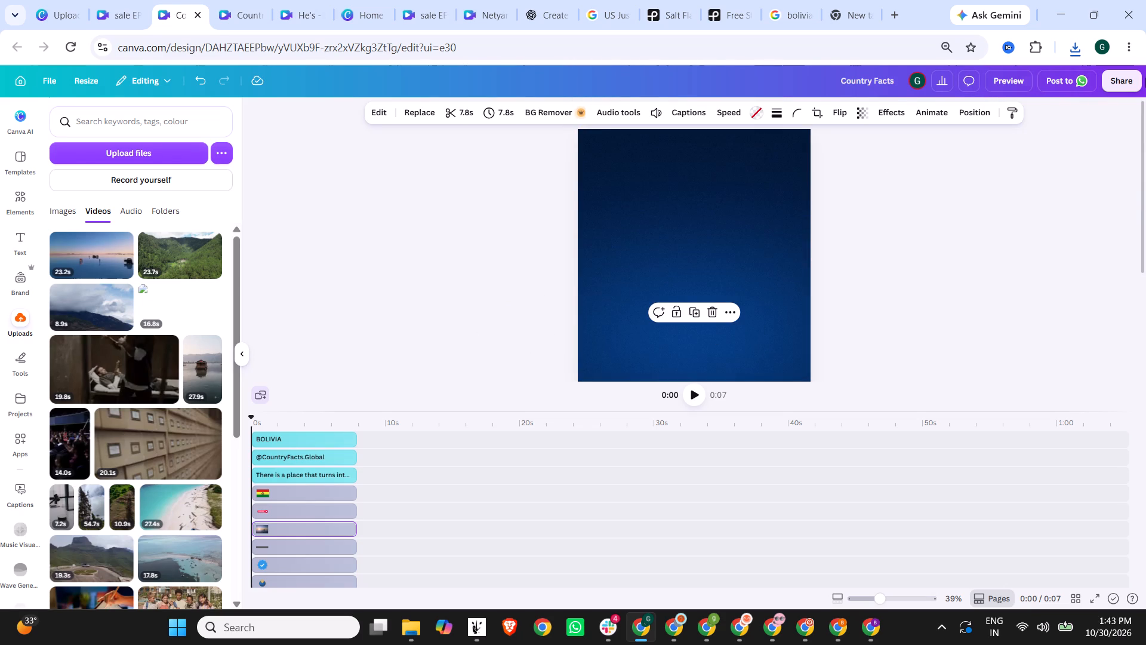
Download the Country Facts design as an MP4 video.
left_click(1128, 78)
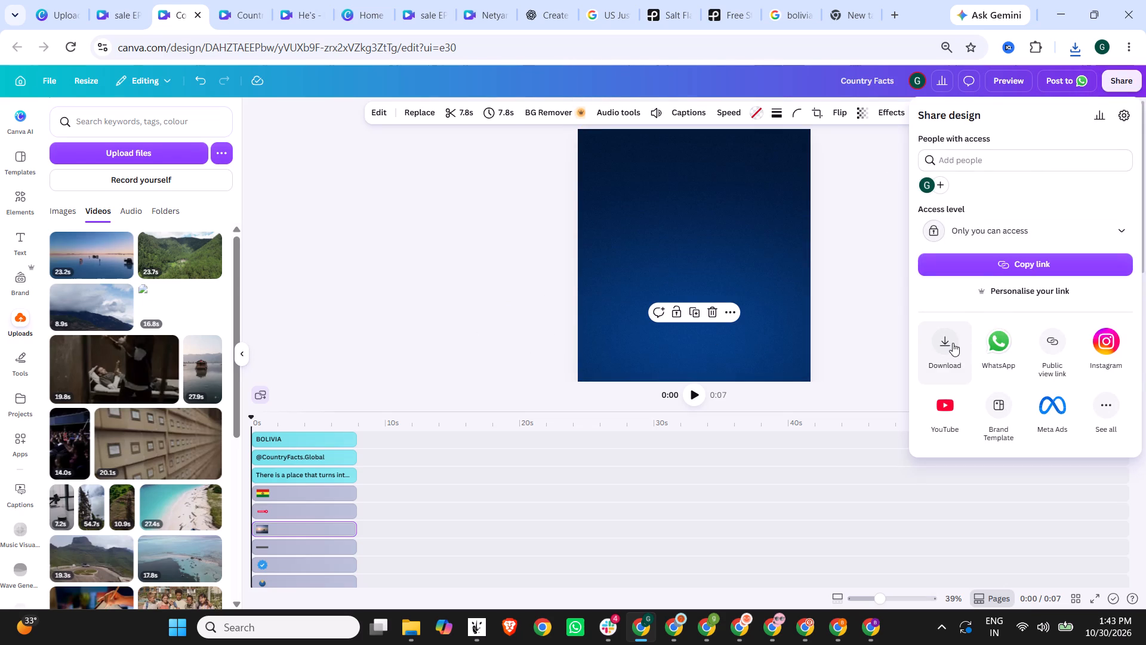
left_click(953, 343)
left_click(998, 258)
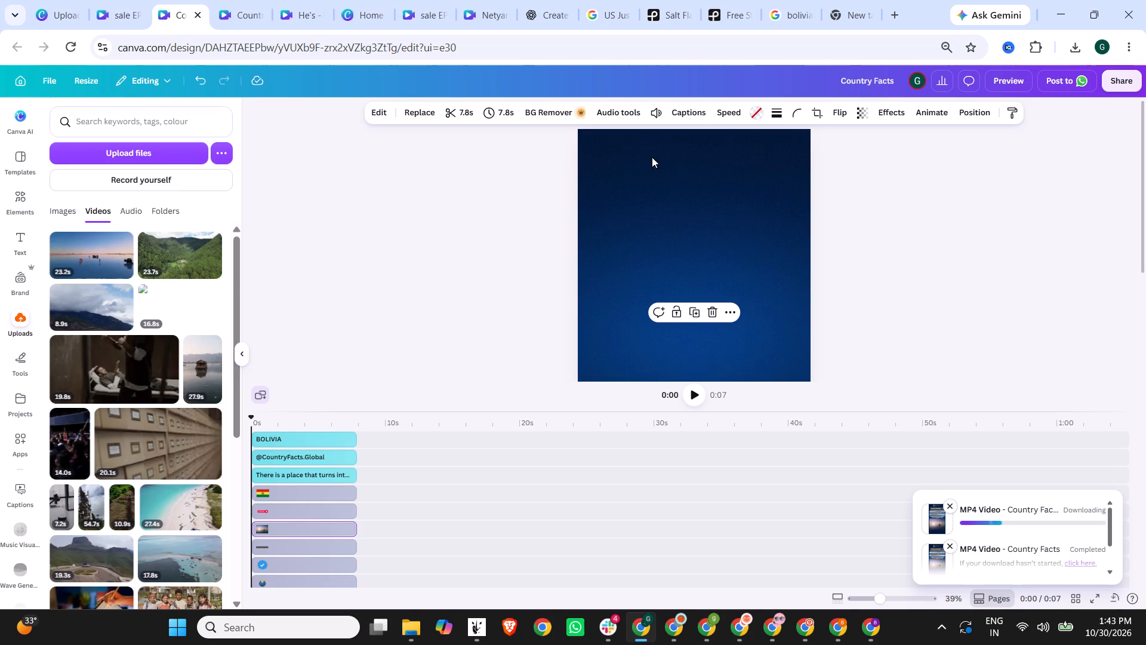
left_click(669, 625)
left_click(96, 0)
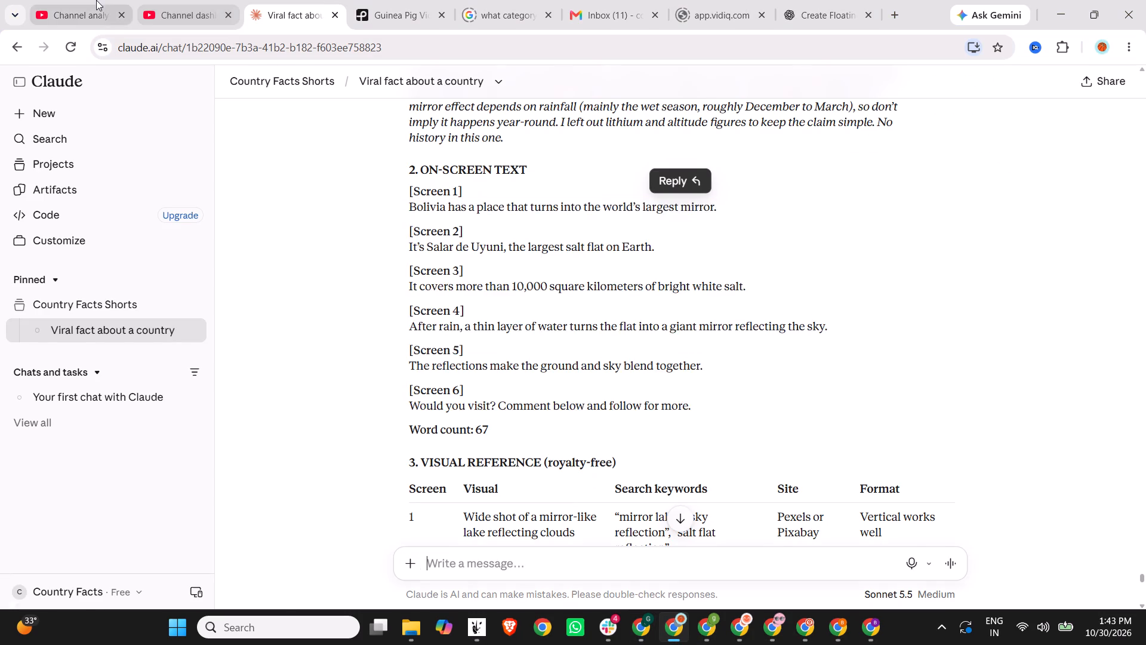
left_click(1048, 81)
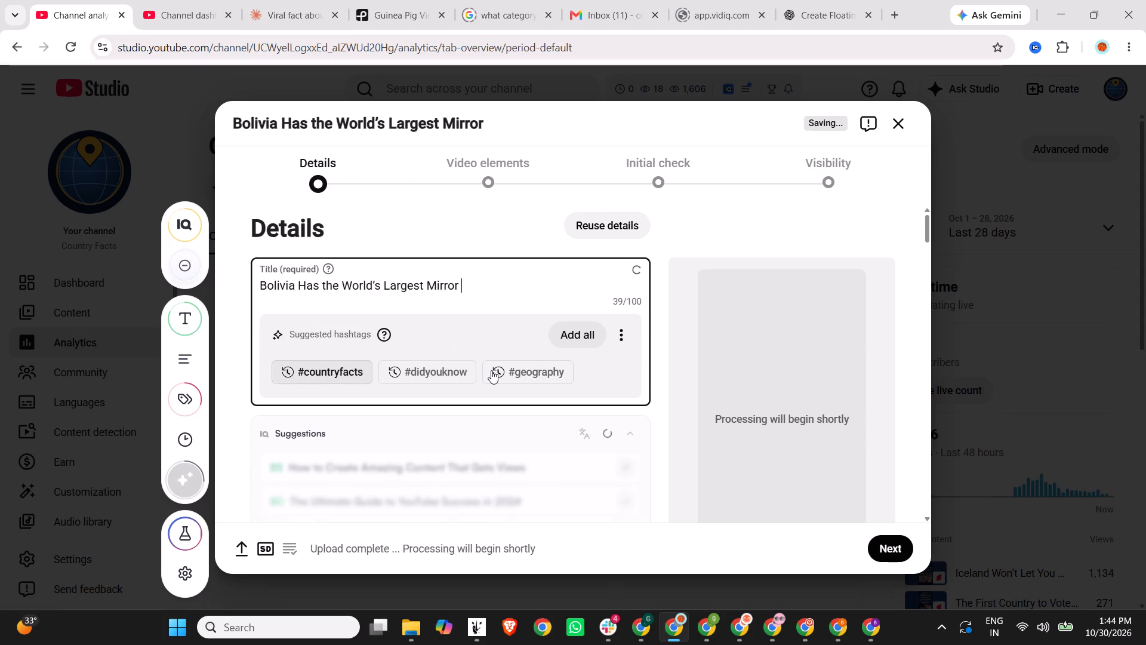
Add the hashtags #didyouknow, #geography and #bolivia to the end of the video title.
left_click(434, 370)
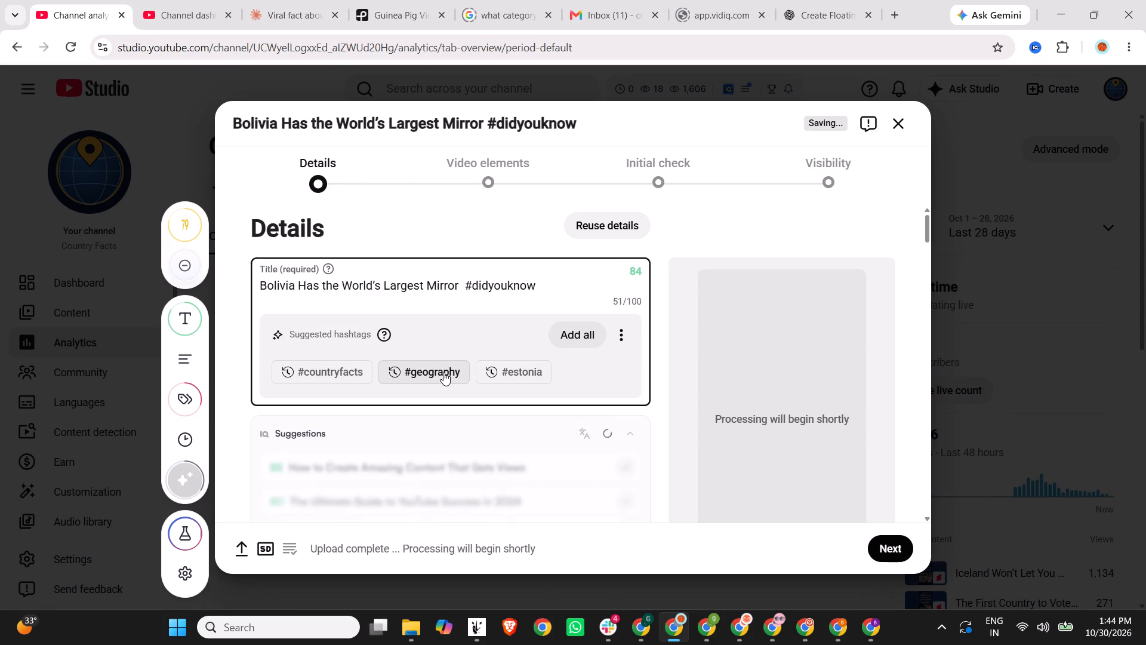
left_click(443, 372)
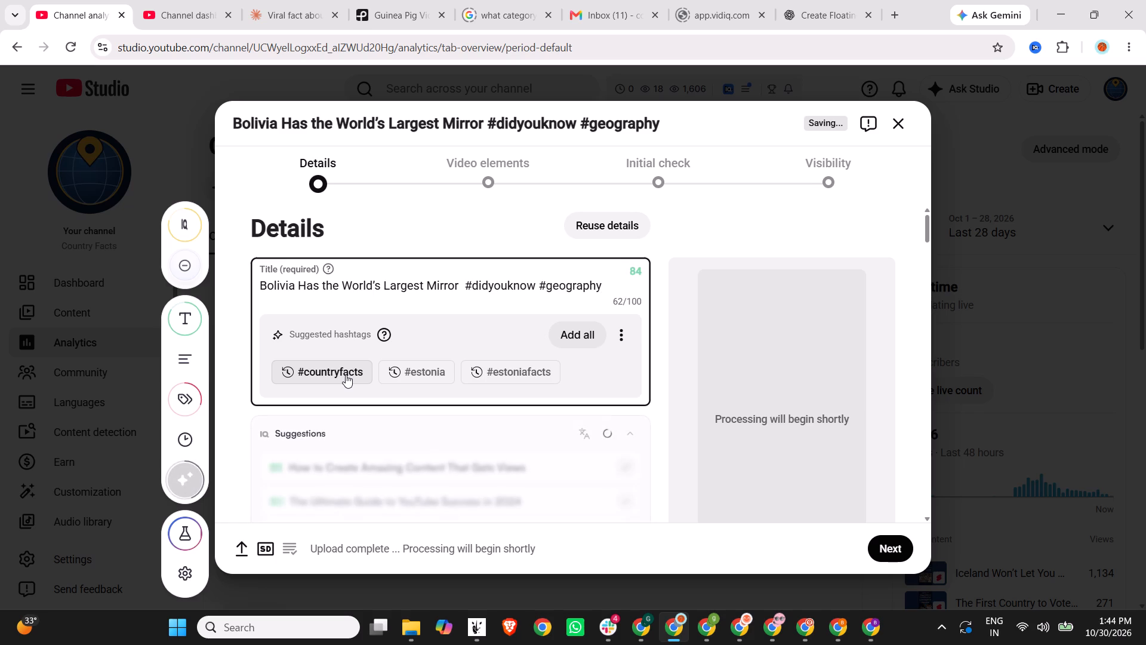
key("space")
type("#Bolivia")
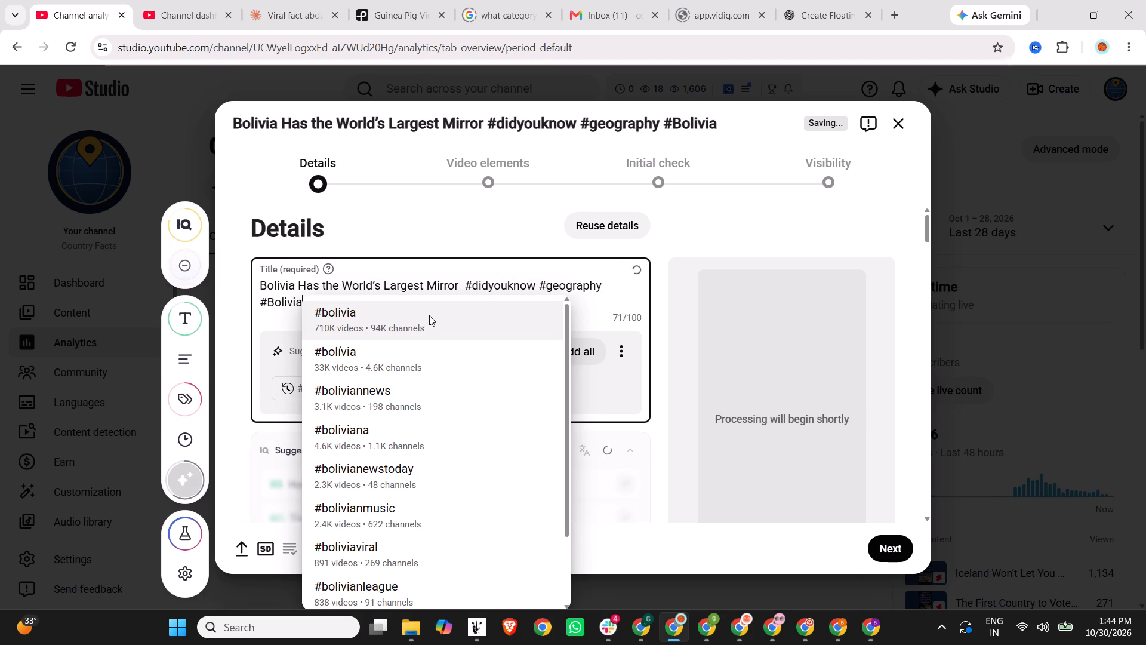
left_click(429, 315)
left_click(523, 309)
Copy the description with its credit line and hashtags from the Claude chat into the video's Description.
scroll(415, 294, "down", 2)
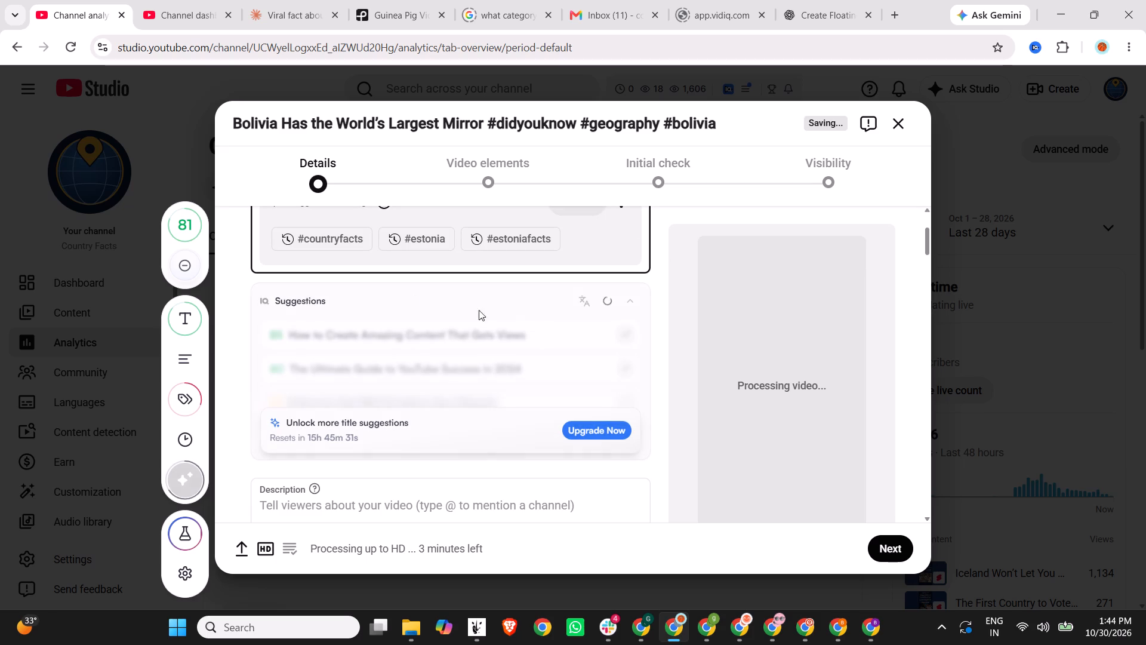
scroll(540, 322, "down", 3)
left_click(355, 326)
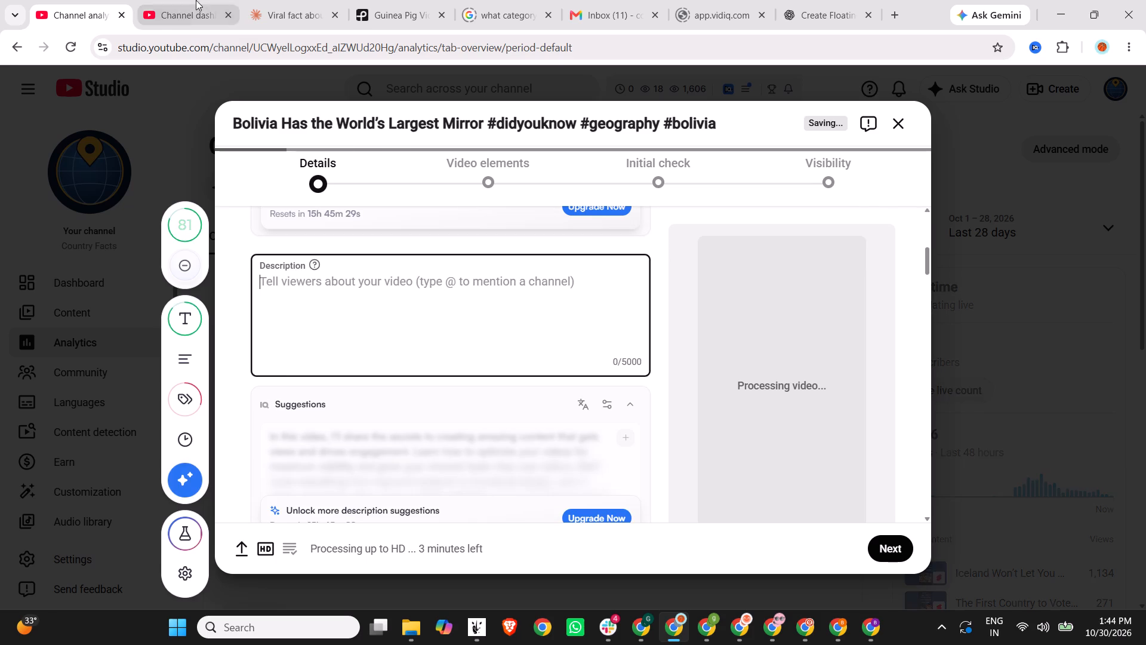
left_click(193, 0)
left_click(287, 0)
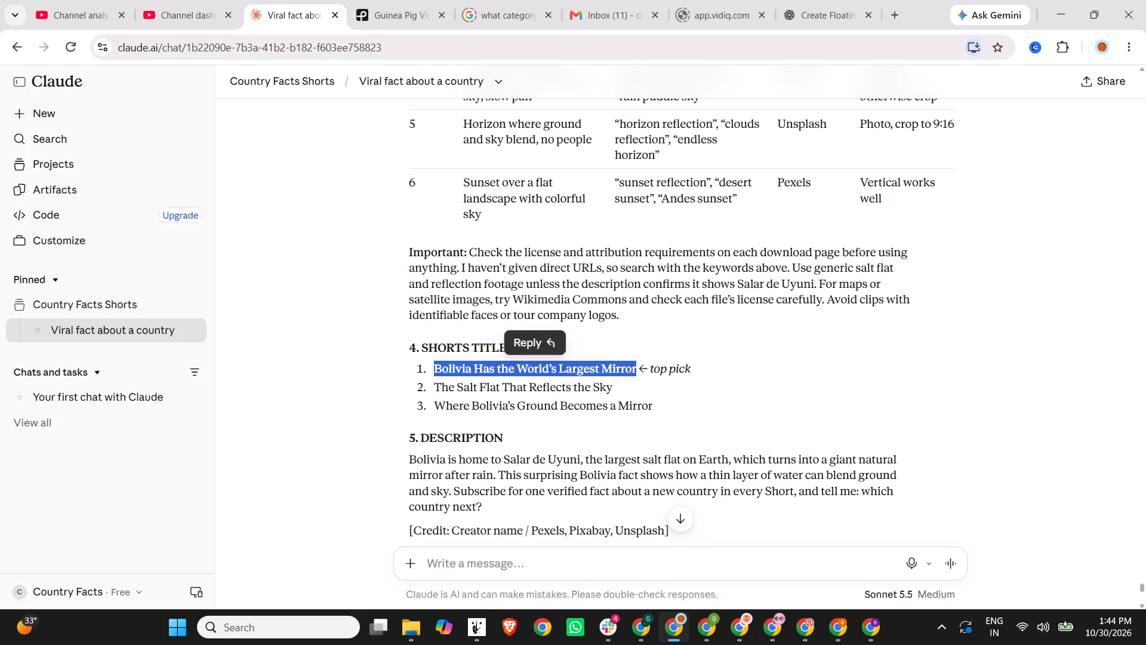
scroll(463, 404, "down", 2)
left_click_drag(655, 408, 418, 314)
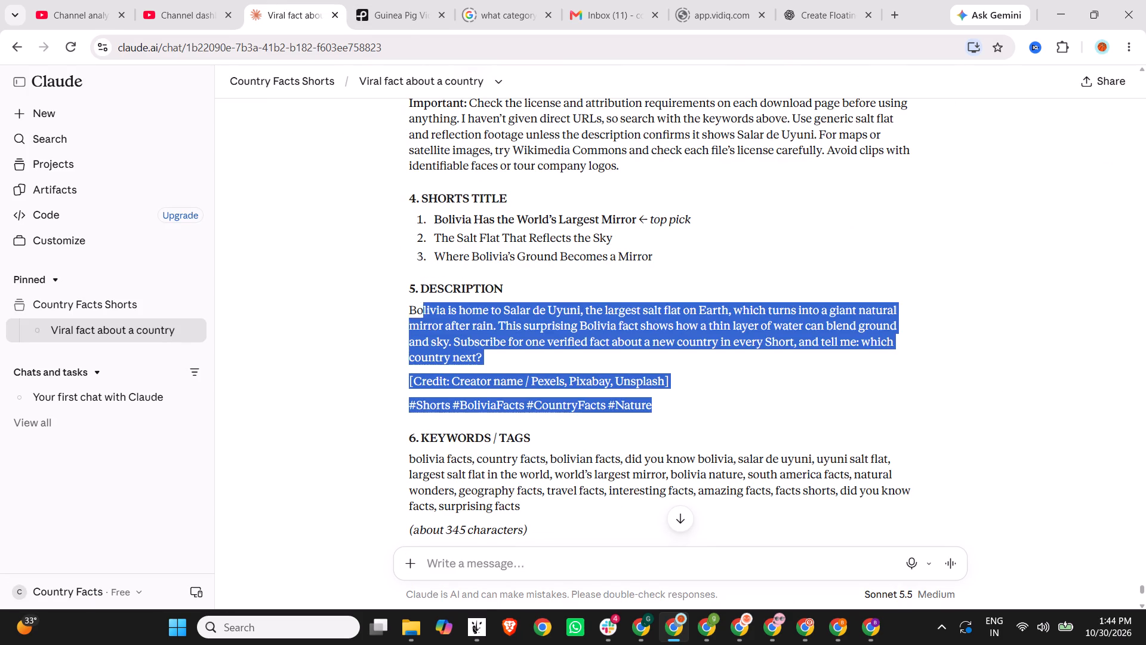
left_click_drag(418, 314, 409, 311)
key("ctrl+c")
left_click(63, 0)
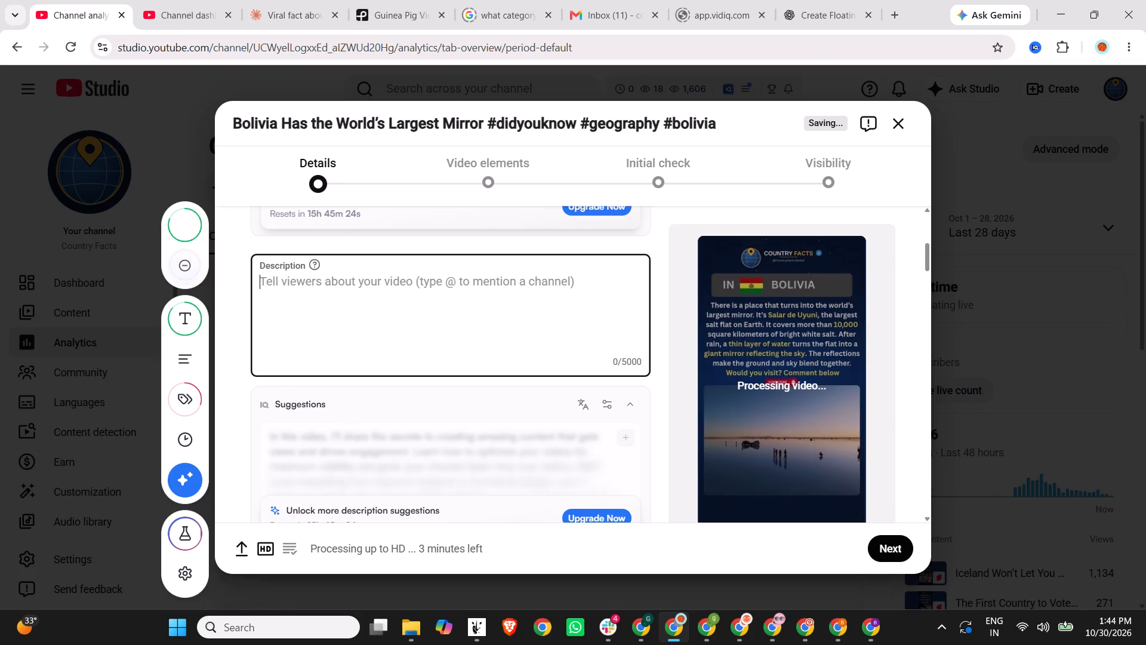
key("ctrl+v")
Remove the square brackets and ", Pixabay, Unsplash" from the description's credit line, keeping only Pexels as the source.
left_click(265, 380)
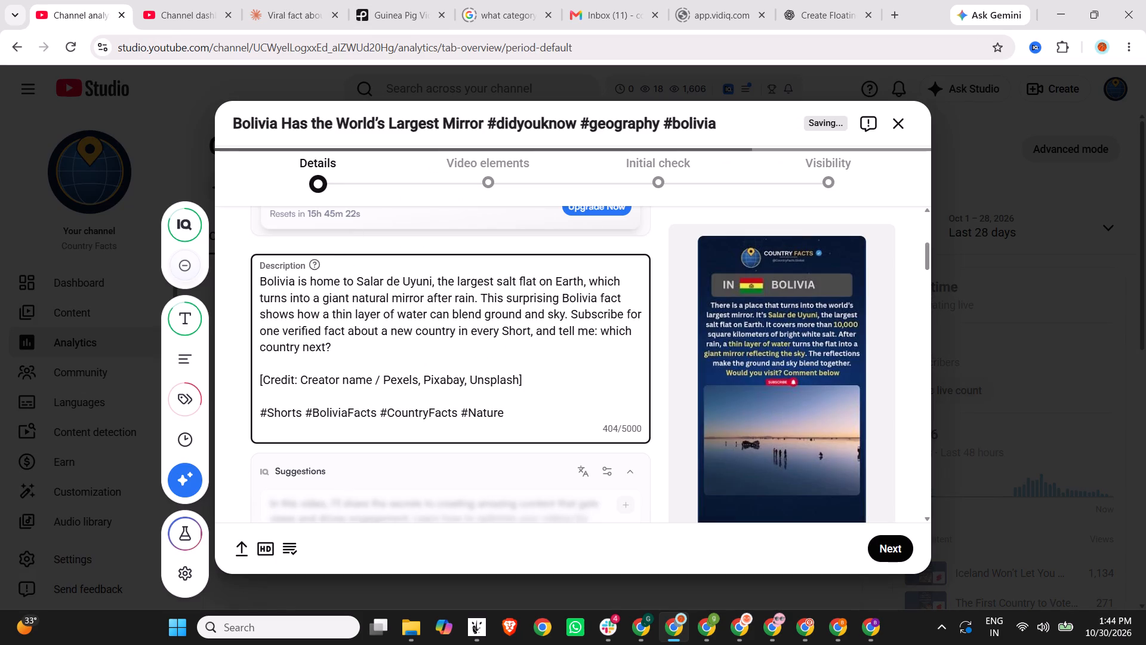
key("BackSpace")
left_click_drag(538, 385, 373, 383)
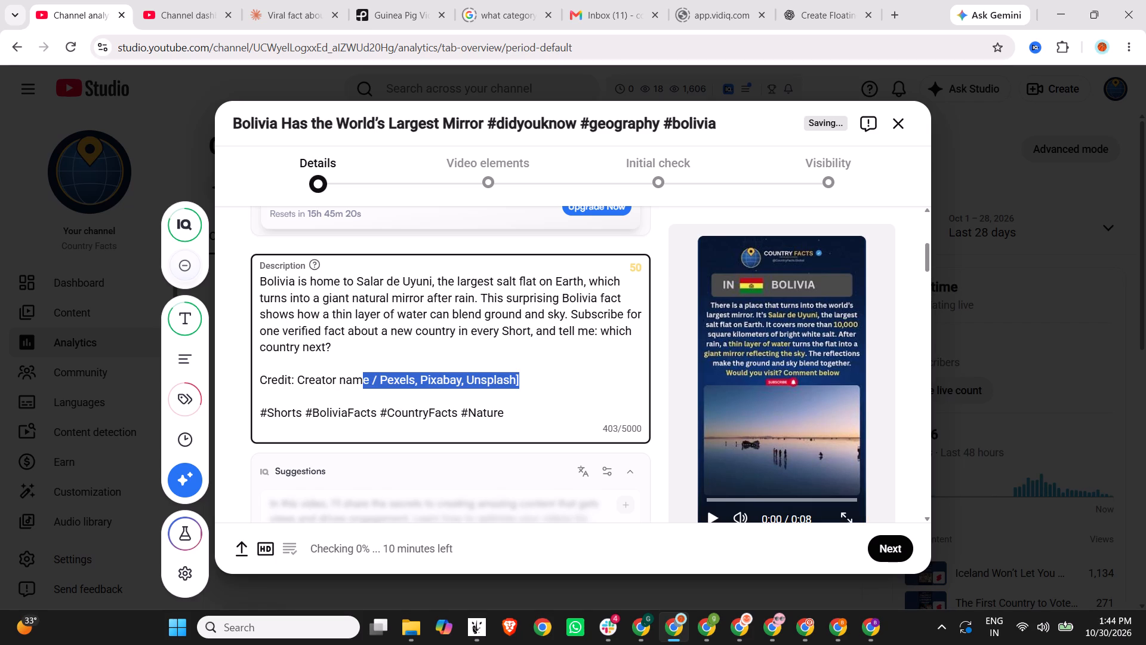
left_click_drag(373, 383, 416, 382)
key("BackSpace")
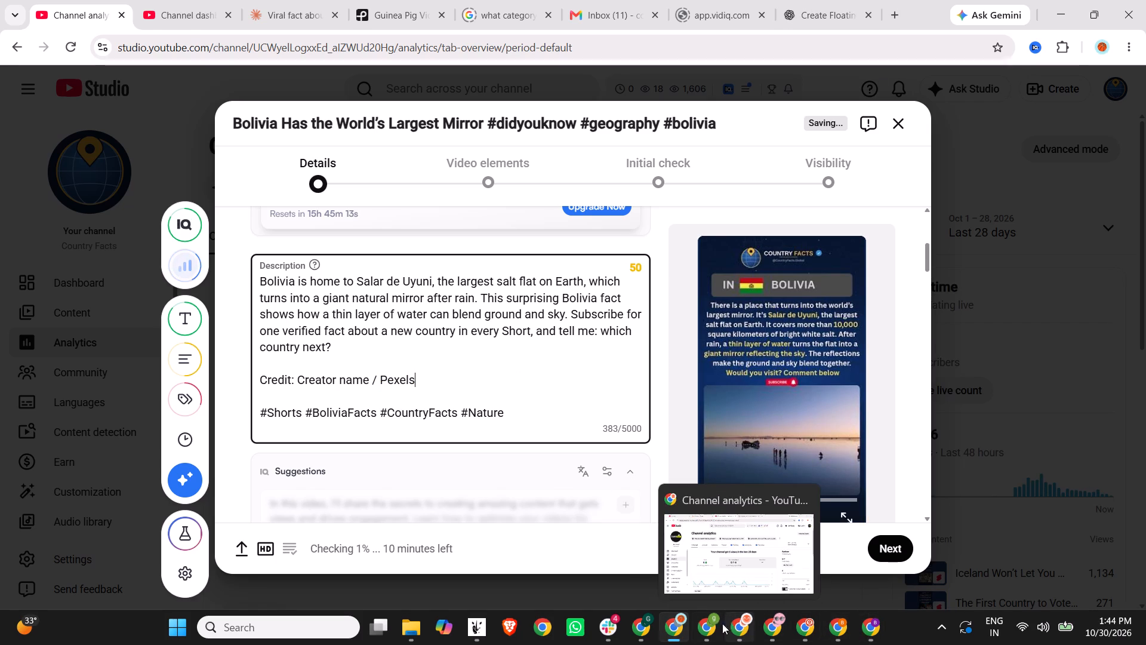
Replace "Creator name" in the credit line with the Pexels creator's name saved in the new tab's address bar.
left_click(648, 626)
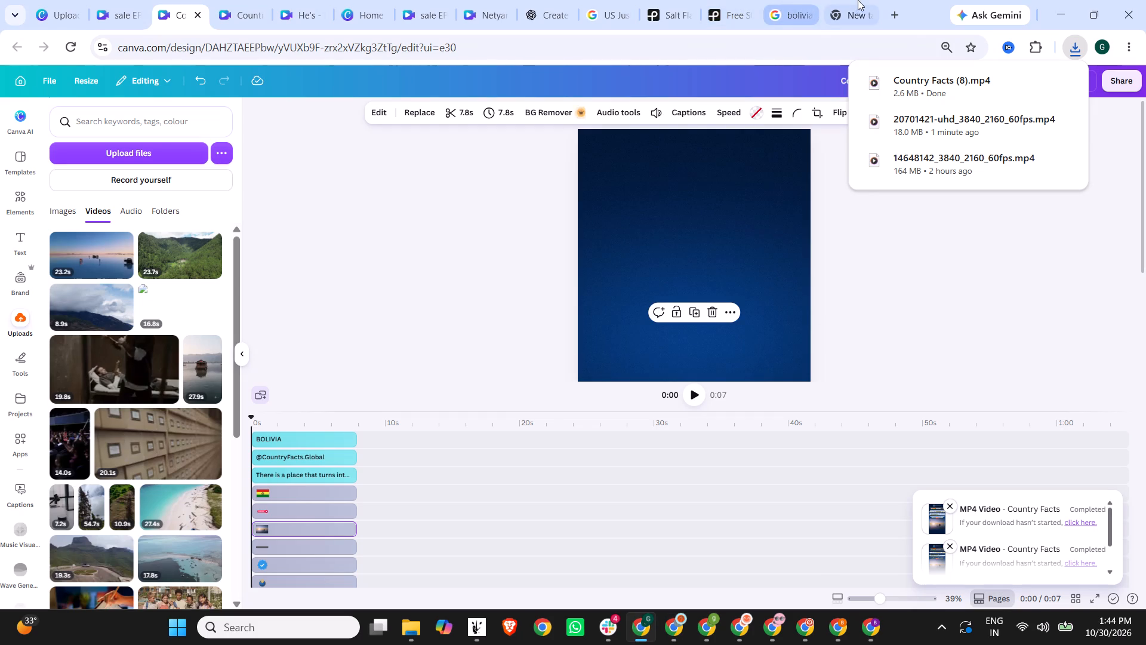
left_click(858, 0)
key("ctrl+a")
key("ctrl+c")
left_click(1071, 0)
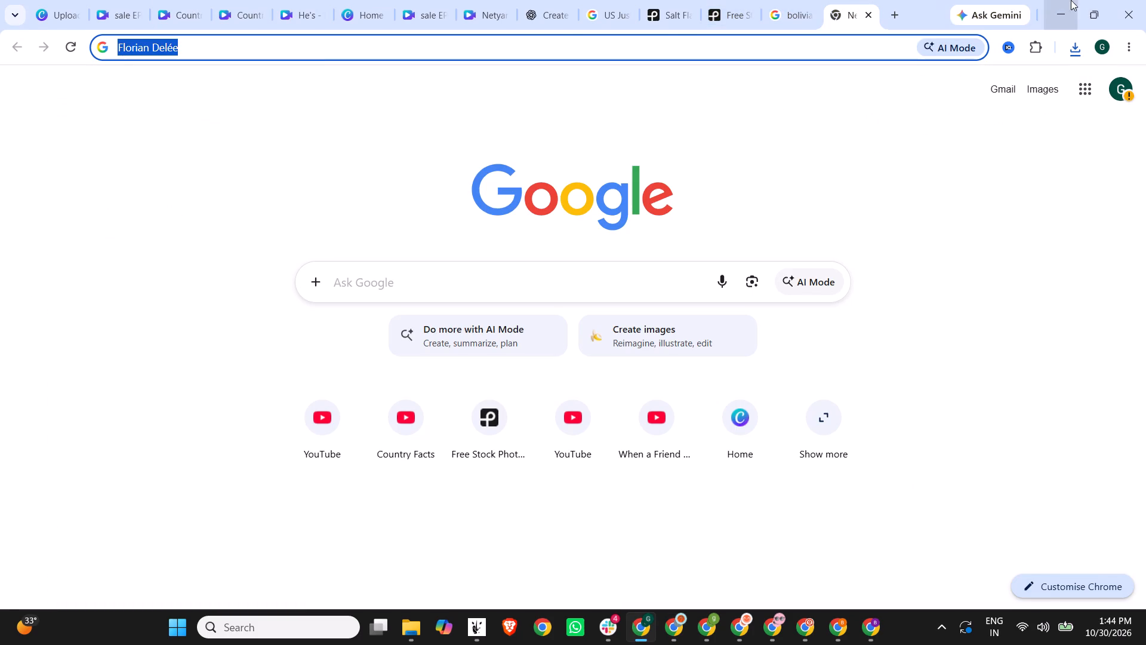
left_click_drag(367, 379, 298, 378)
key("ctrl+v")
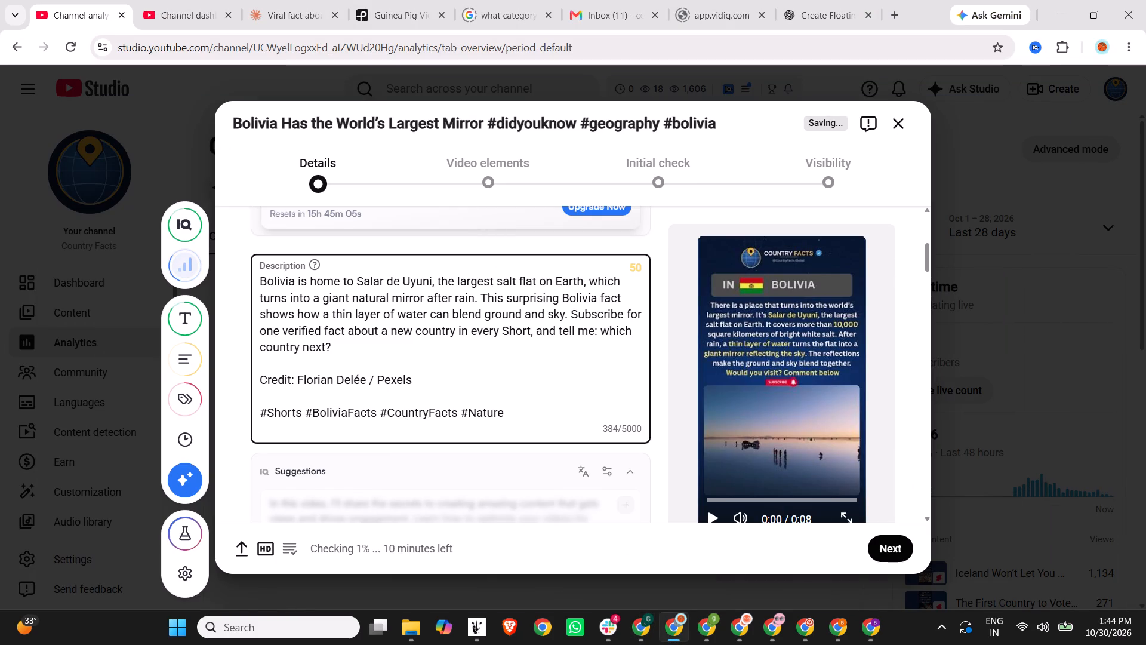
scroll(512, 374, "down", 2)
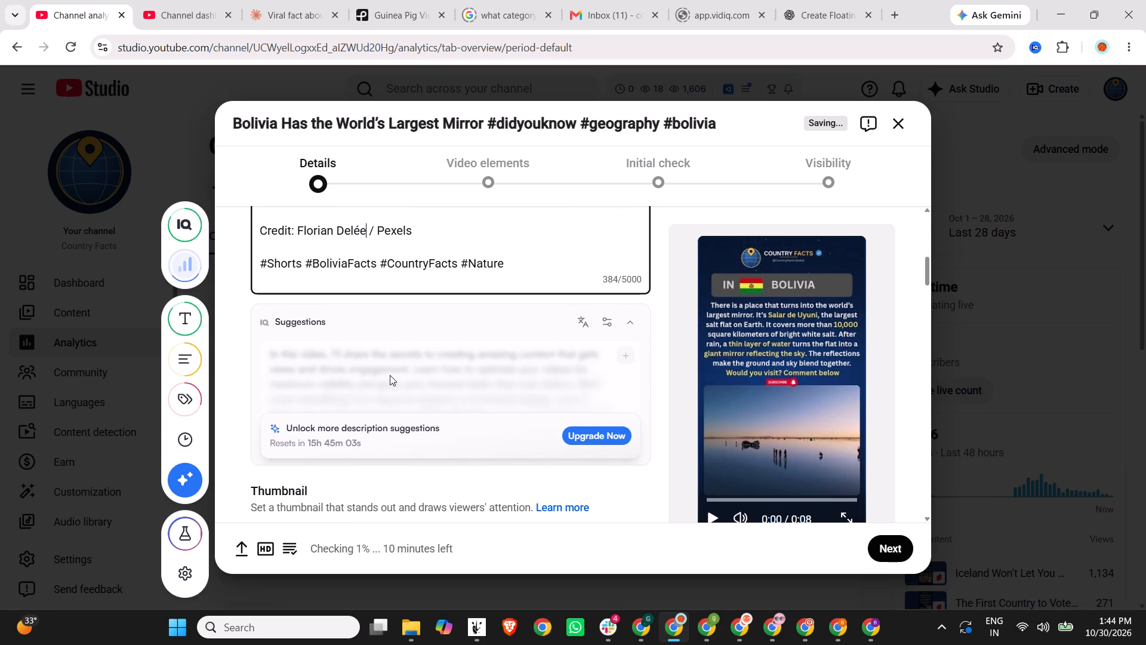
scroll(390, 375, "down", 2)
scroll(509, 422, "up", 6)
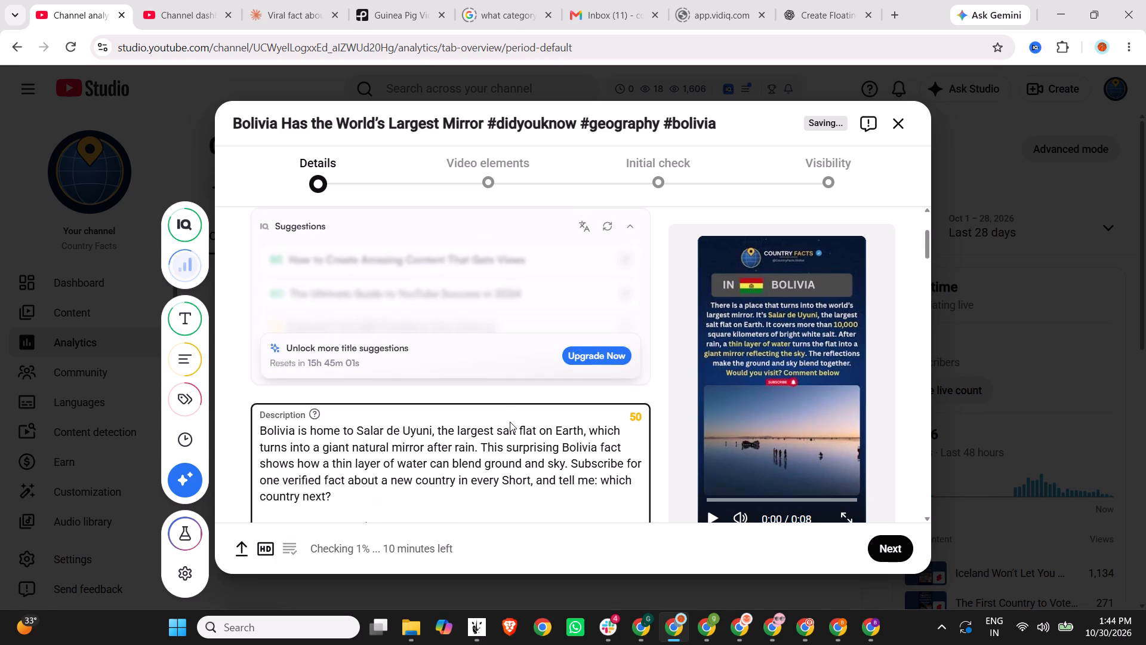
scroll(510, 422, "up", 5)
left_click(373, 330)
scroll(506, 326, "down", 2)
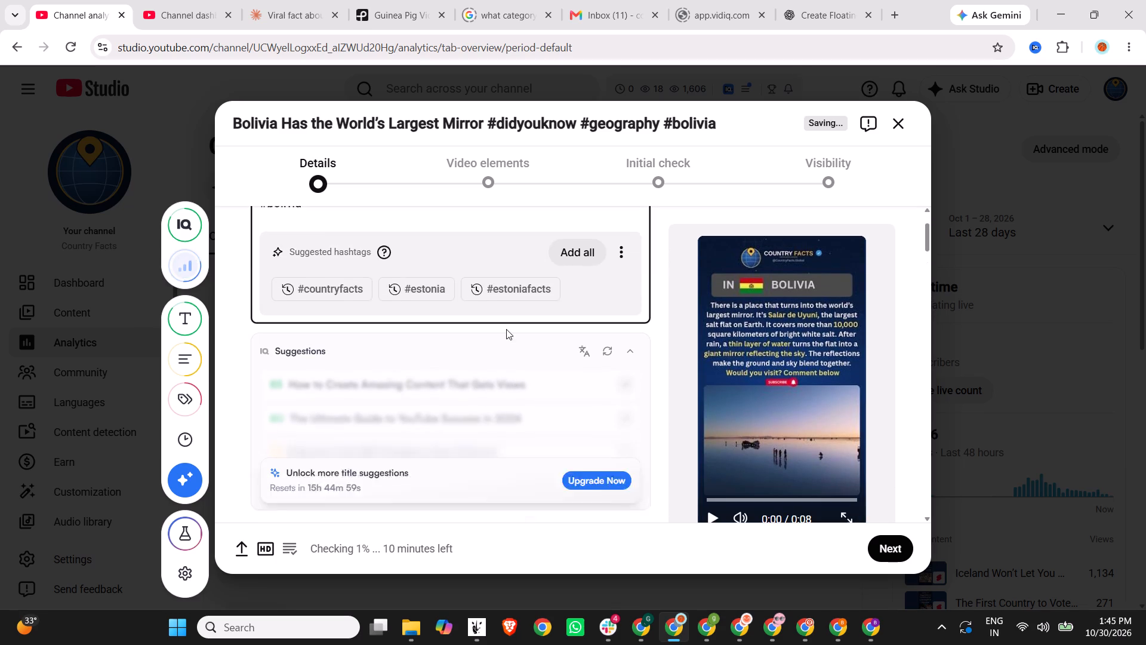
Create a new playlist titled Bolivia and assign the video to it.
scroll(662, 346, "up", 3)
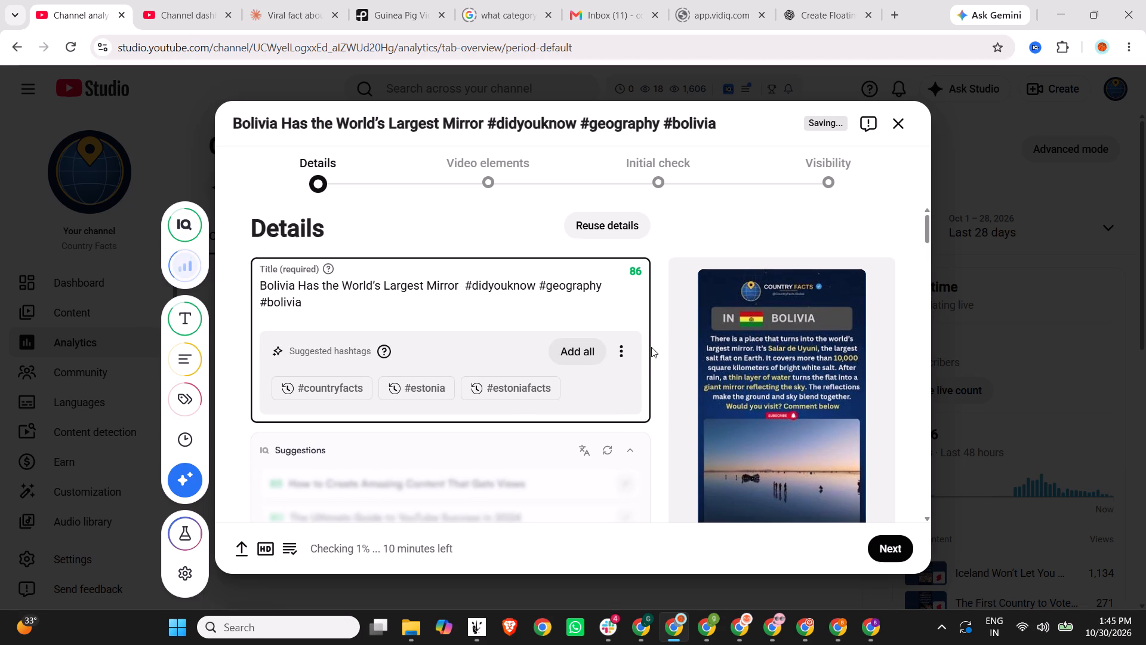
scroll(651, 347, "down", 13)
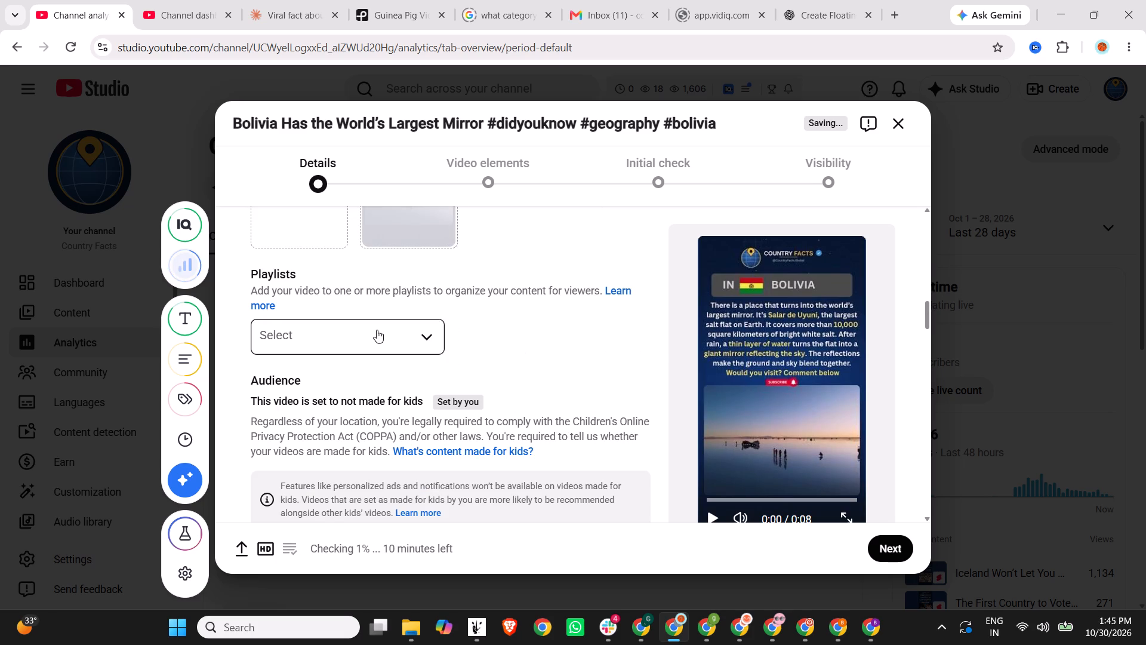
left_click(377, 330)
left_click(322, 553)
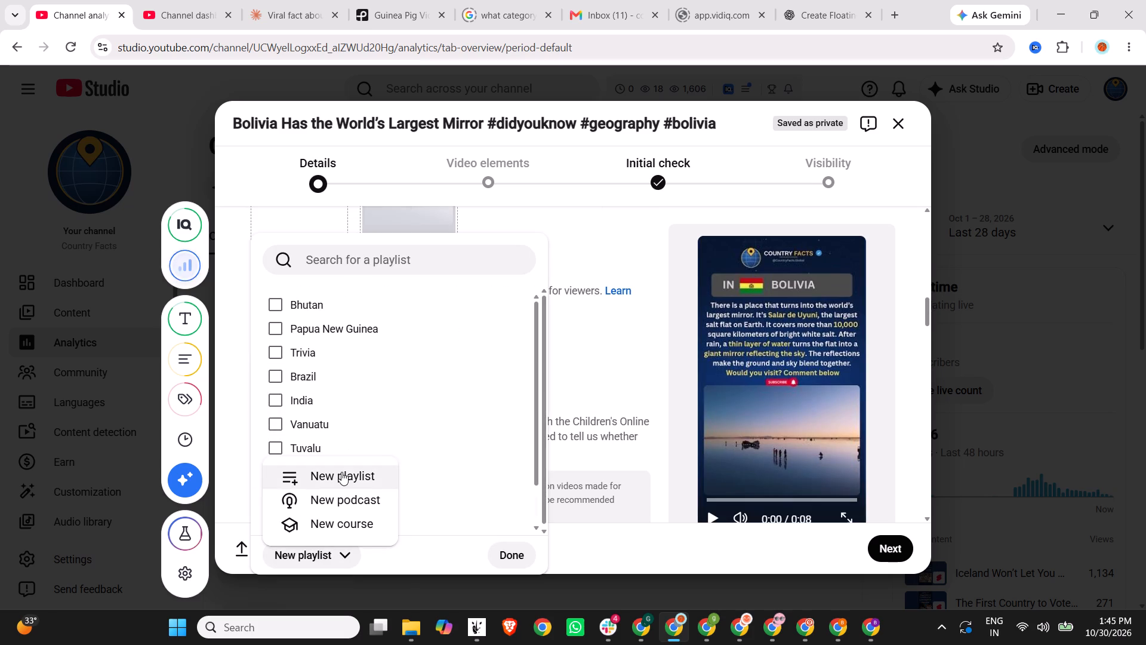
left_click(341, 472)
left_click(410, 194)
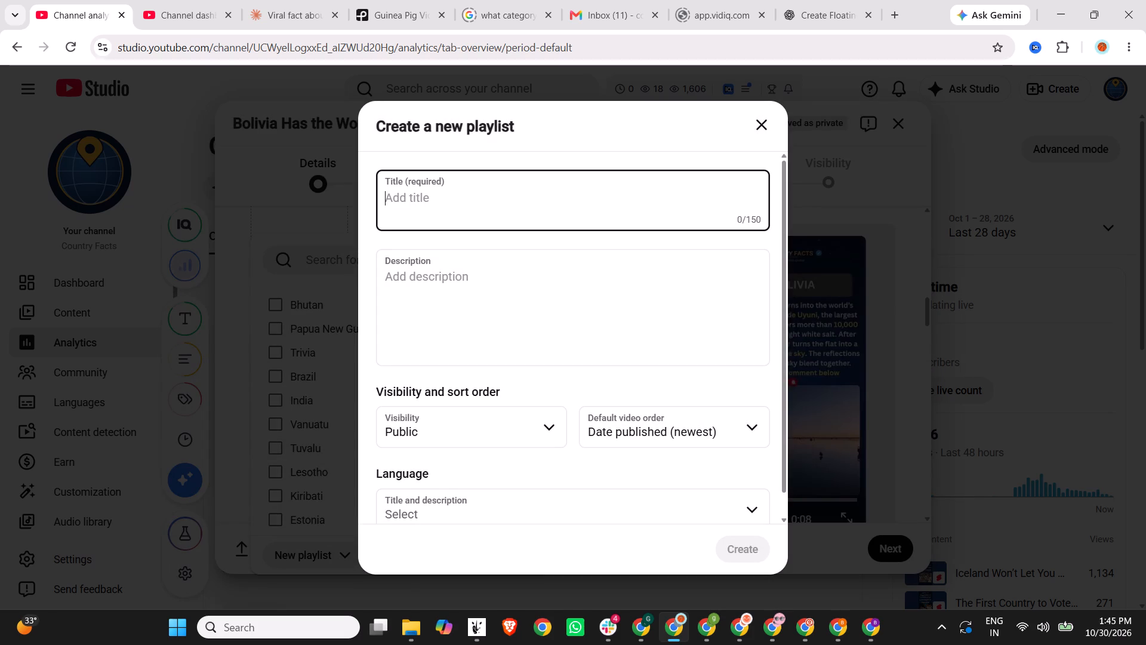
type("Bolivia")
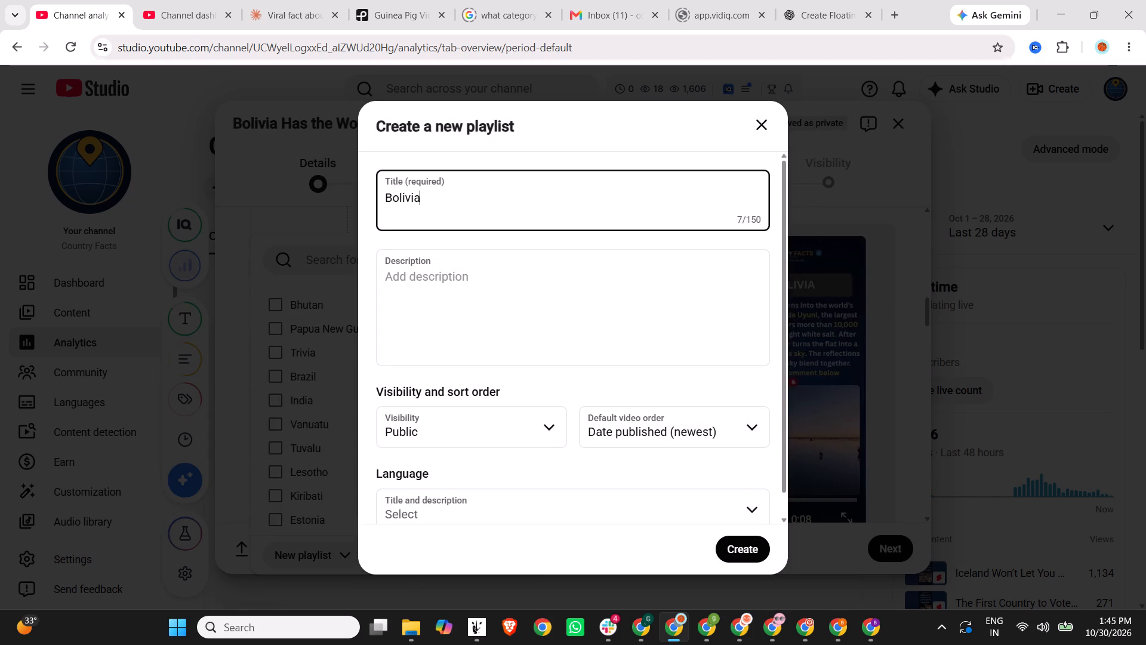
left_click(754, 544)
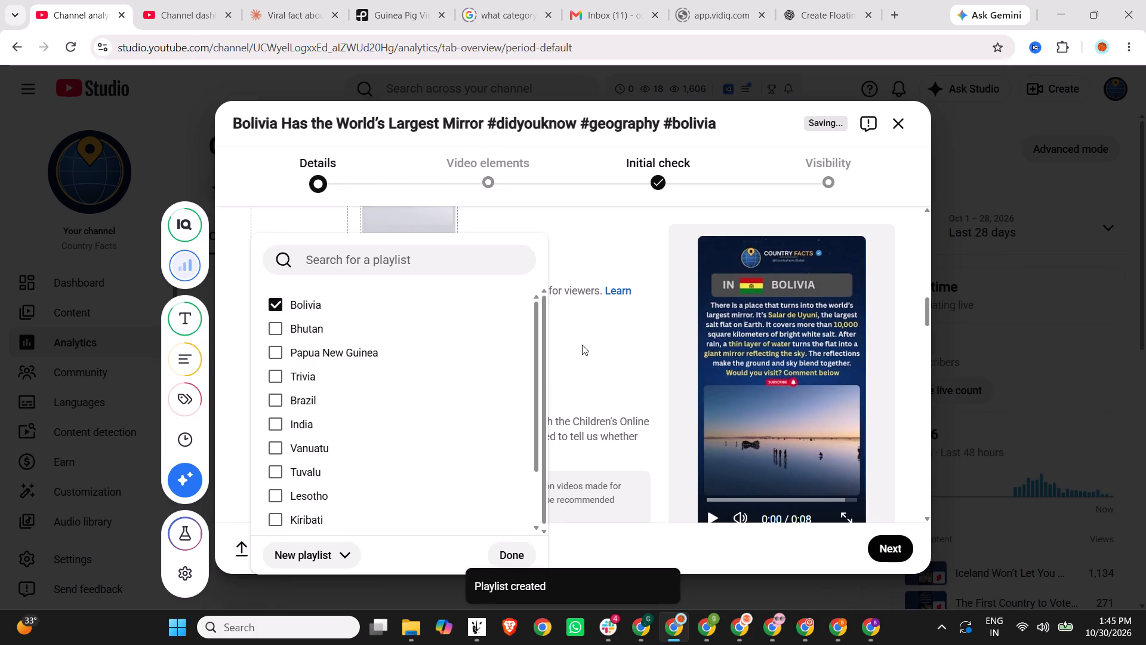
left_click(498, 549)
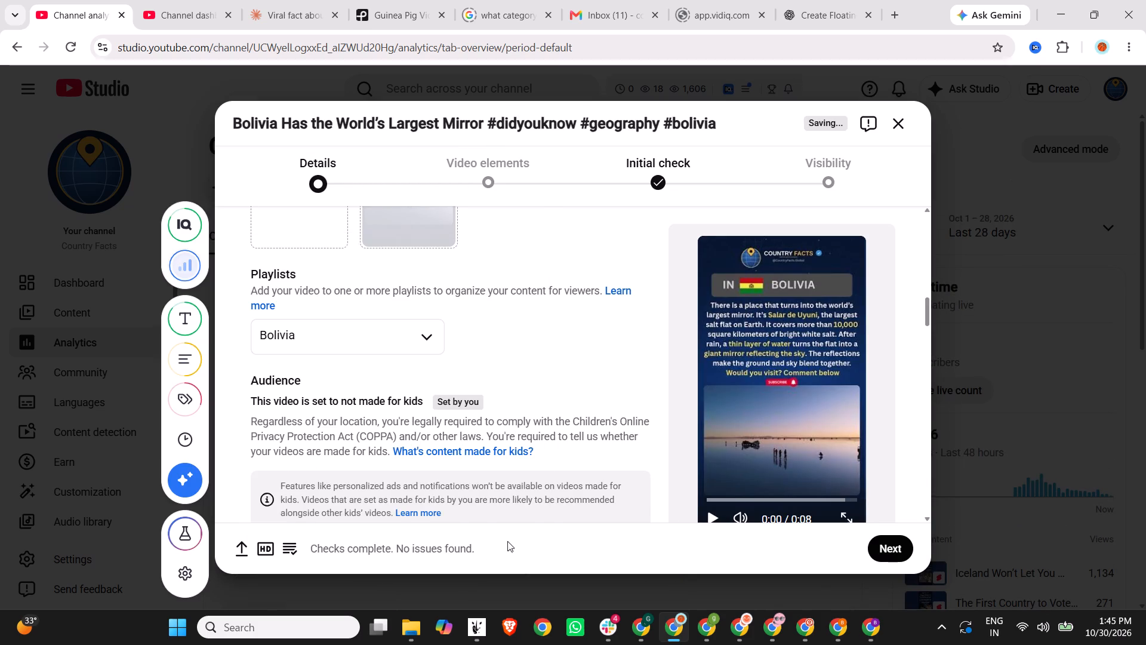
Expand the age restriction options, and declare that the video has no paid promotion and no AI use.
scroll(560, 369, "down", 3)
scroll(544, 368, "up", 1)
scroll(292, 435, "down", 1)
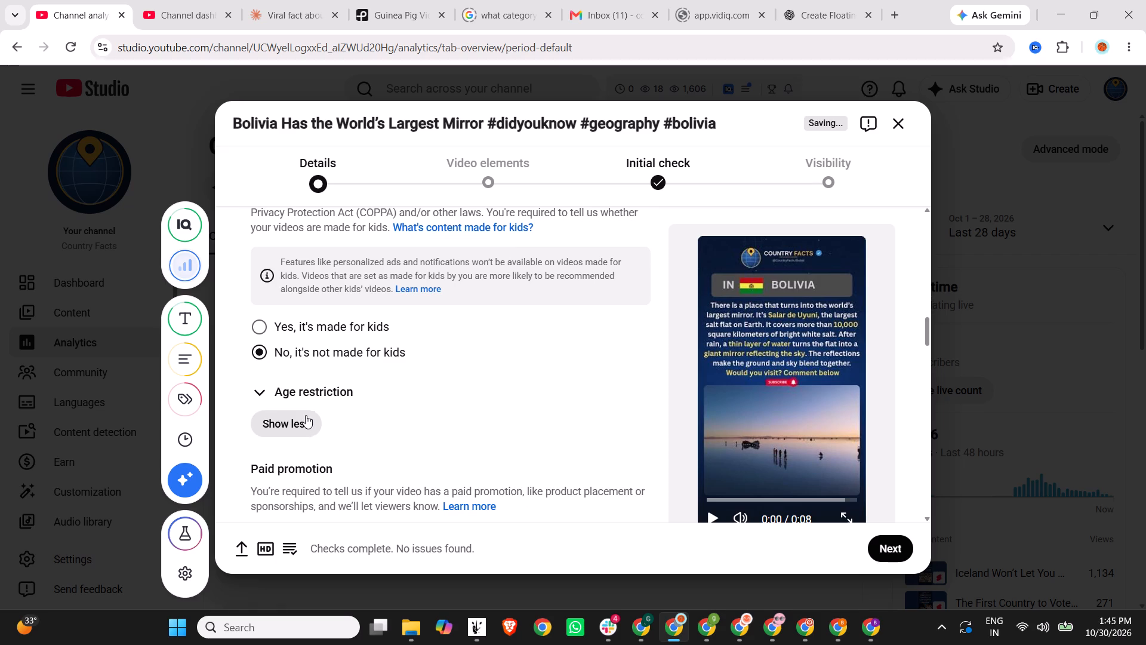
left_click(307, 396)
scroll(375, 386, "down", 4)
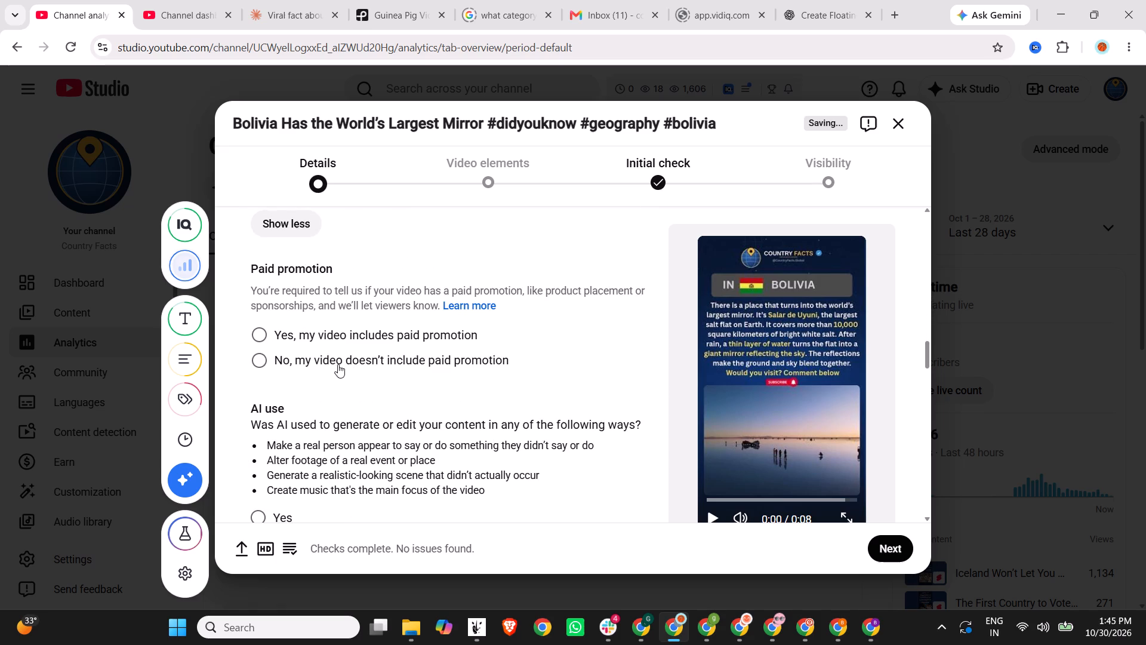
scroll(363, 367, "up", 2)
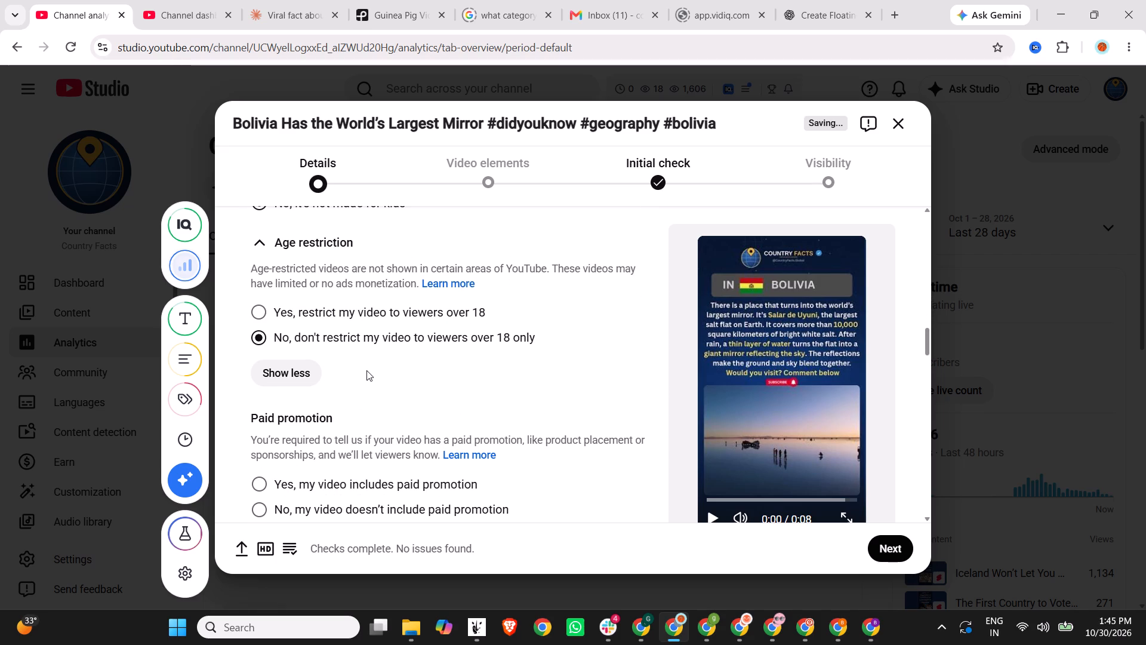
scroll(366, 377, "down", 1)
left_click(366, 429)
scroll(411, 348, "down", 2)
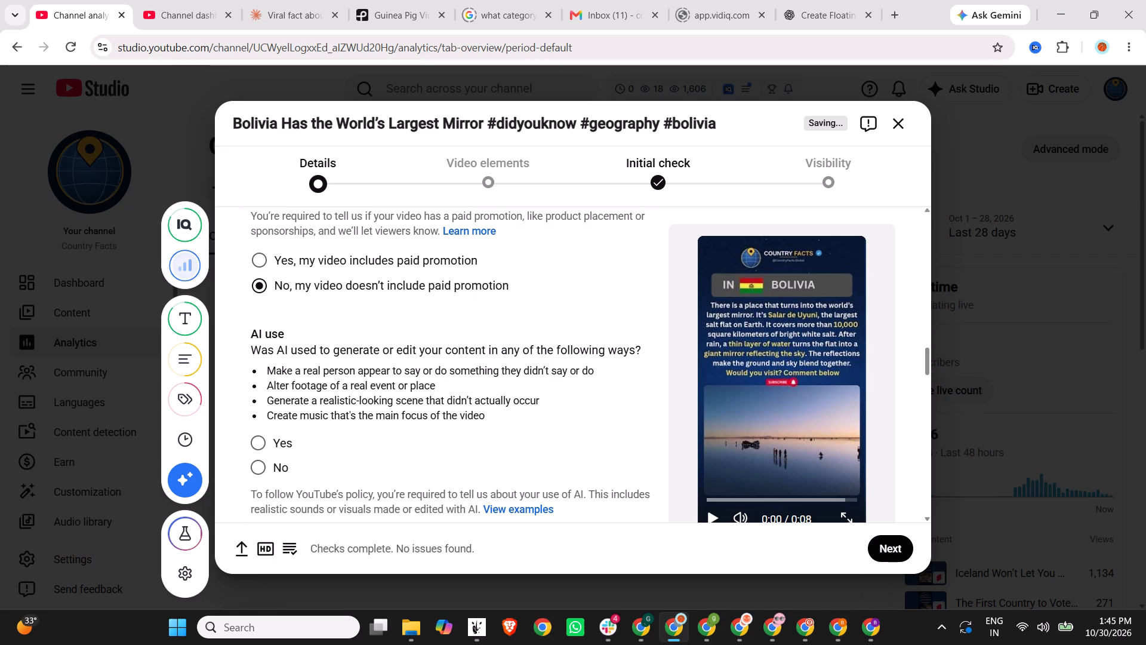
left_click(273, 465)
Limit Shorts remixing to audio only and deselect Publish to subscriptions feed and notify subscribers.
scroll(429, 346, "down", 3)
scroll(329, 397, "down", 3)
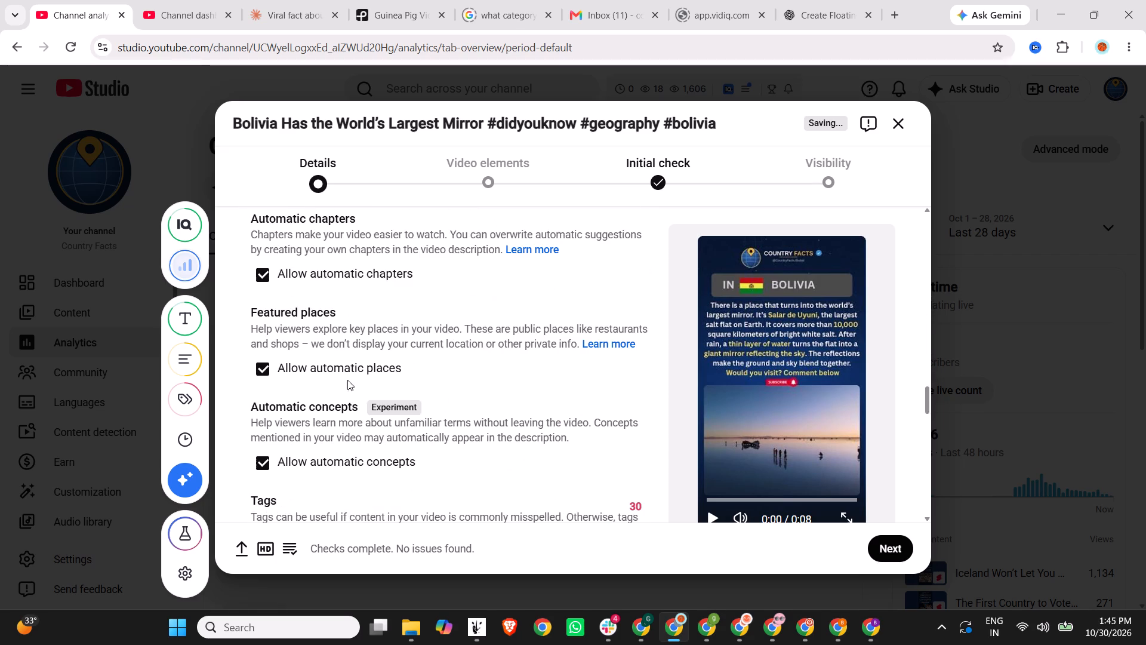
scroll(334, 369, "down", 4)
scroll(353, 482, "down", 3)
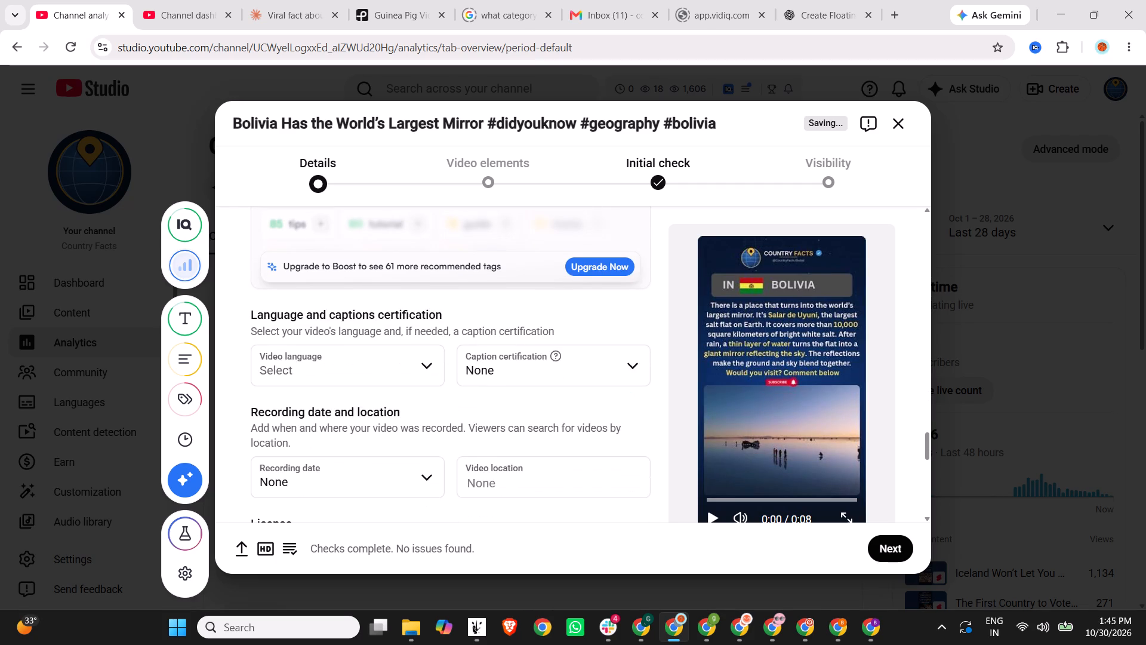
scroll(326, 408, "down", 4)
left_click(330, 448)
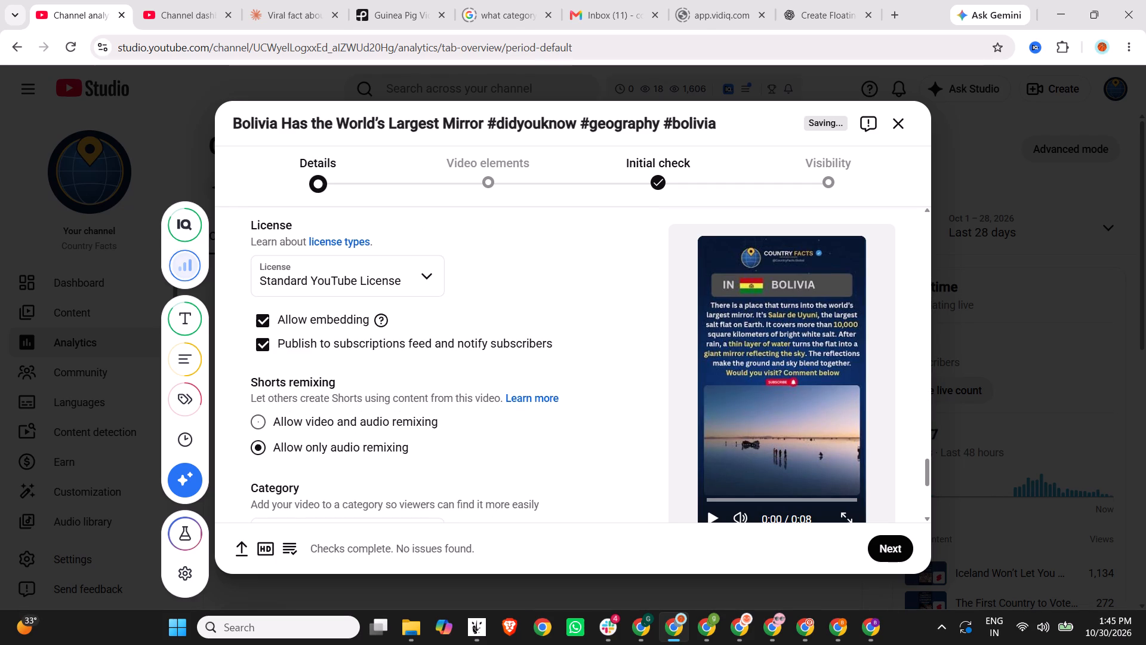
left_click(325, 348)
Add the suggested tags "world facts", "geography" and "map pack" to the video's Tags.
scroll(360, 395, "down", 7)
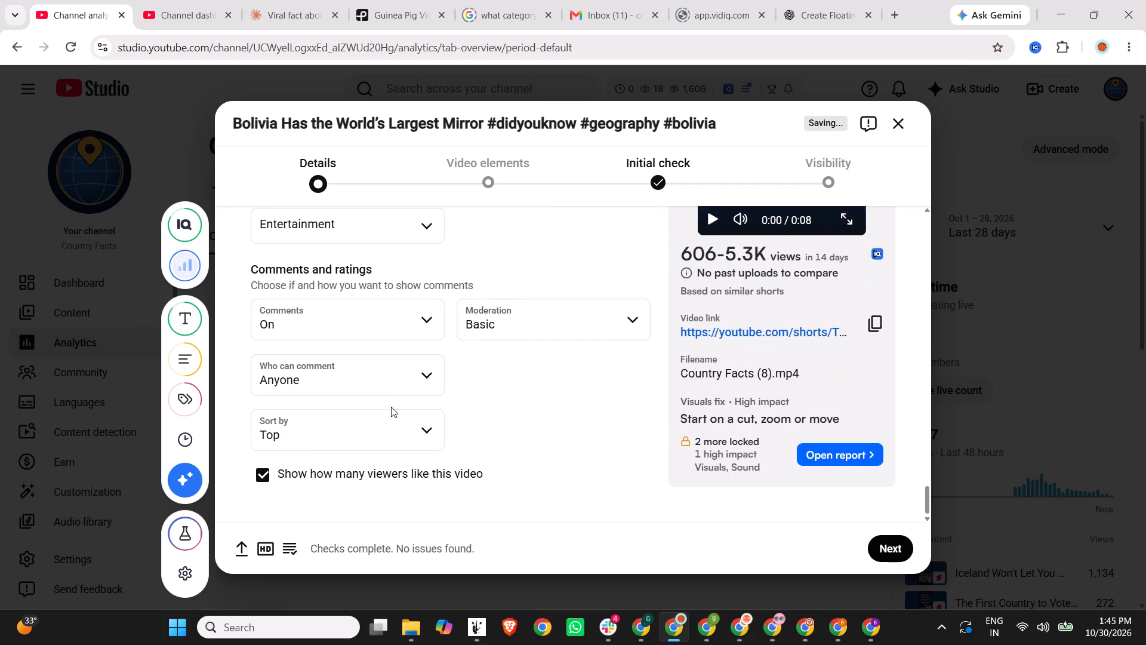
scroll(391, 407, "up", 9)
scroll(445, 386, "up", 2)
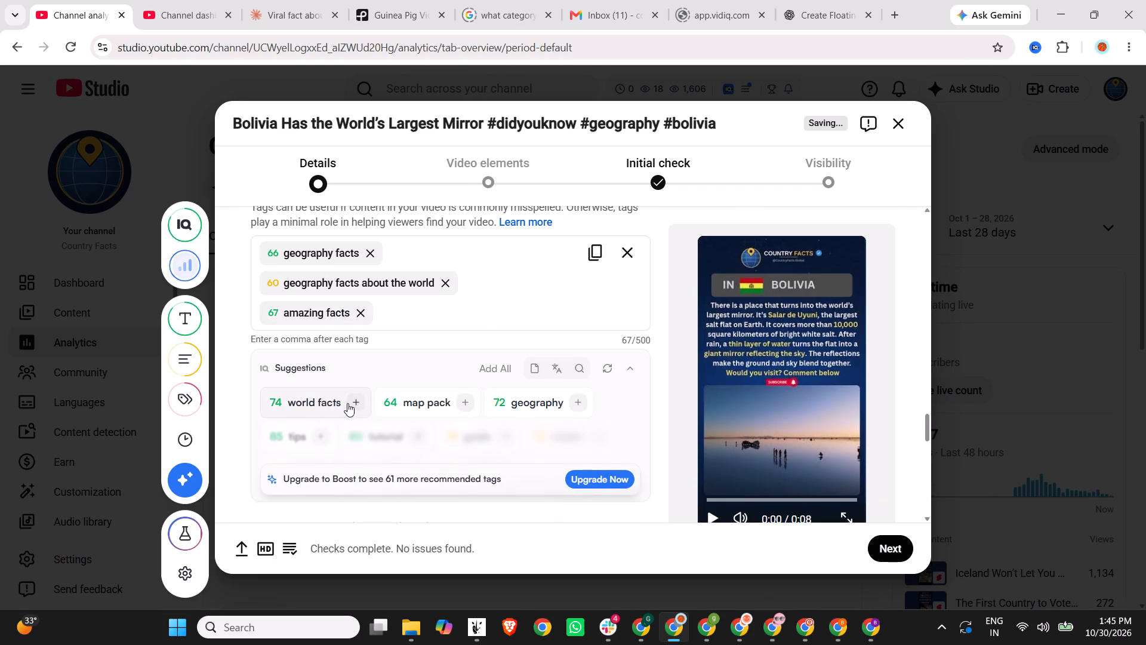
left_click(359, 403)
left_click(470, 400)
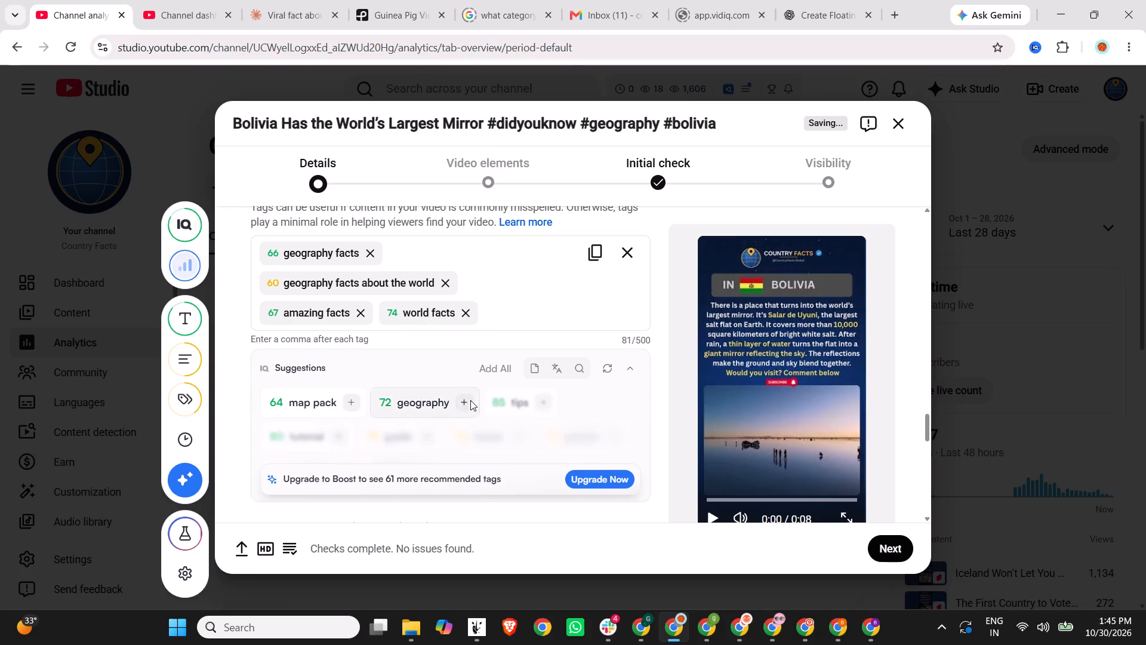
left_click(341, 430)
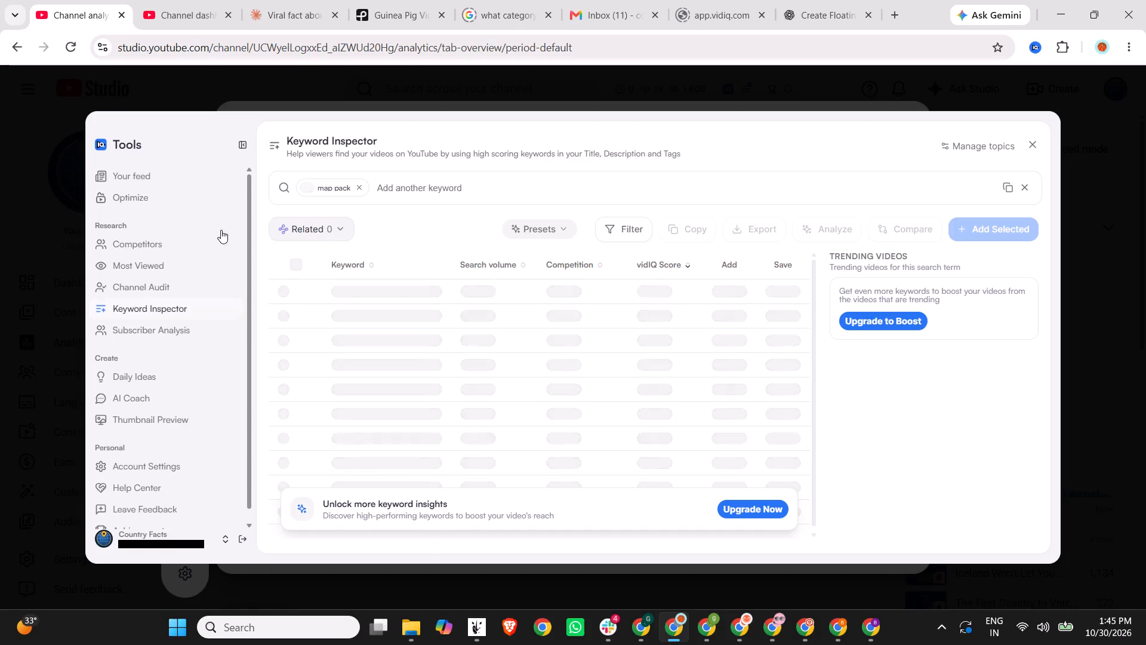
left_click(1029, 140)
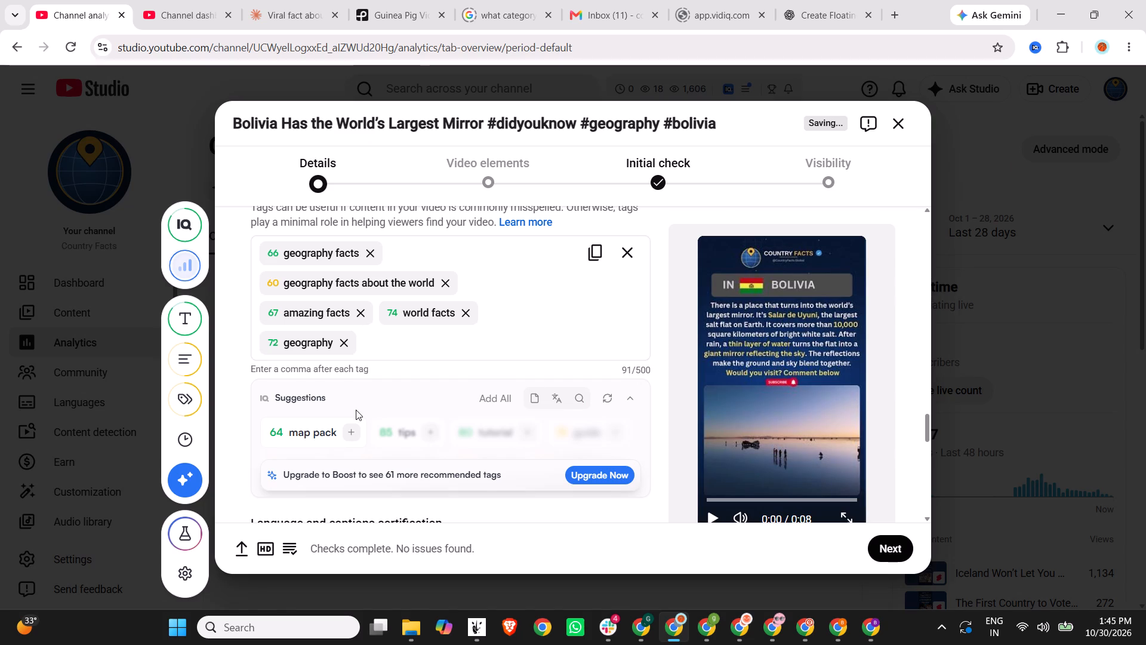
left_click(347, 431)
left_click(510, 345)
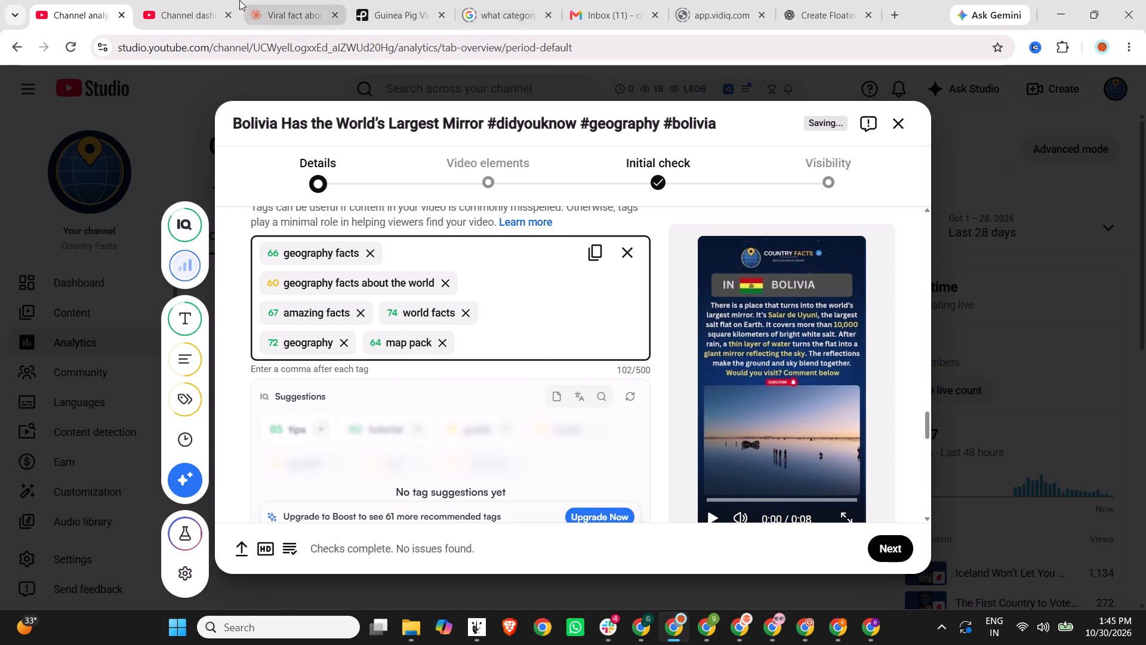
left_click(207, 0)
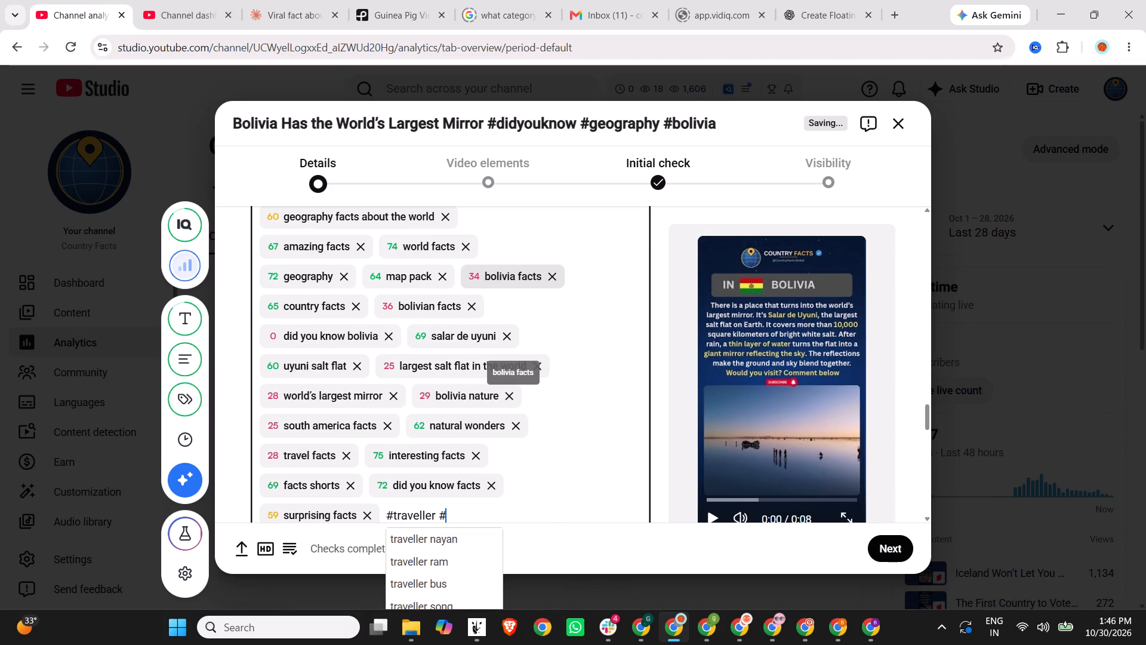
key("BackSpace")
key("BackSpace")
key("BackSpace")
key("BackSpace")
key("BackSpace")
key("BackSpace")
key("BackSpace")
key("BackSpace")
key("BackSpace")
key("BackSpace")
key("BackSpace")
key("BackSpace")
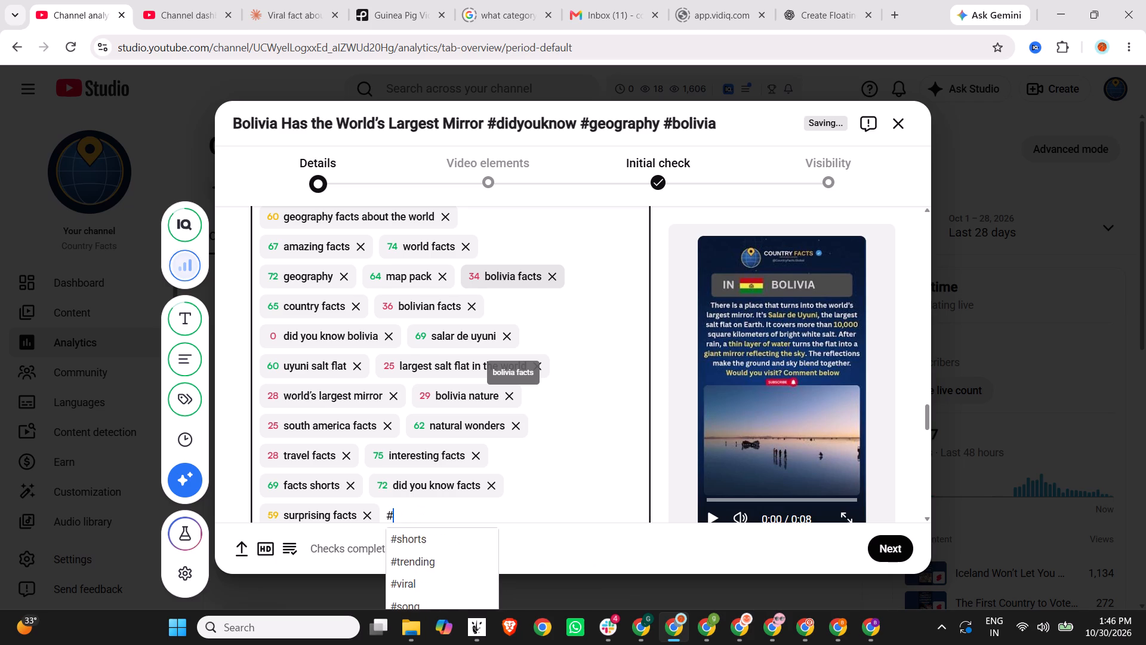
Add the tags "bolivia travel" and "bolivia travel vlog" after the existing tags.
type("bolivia")
key("space")
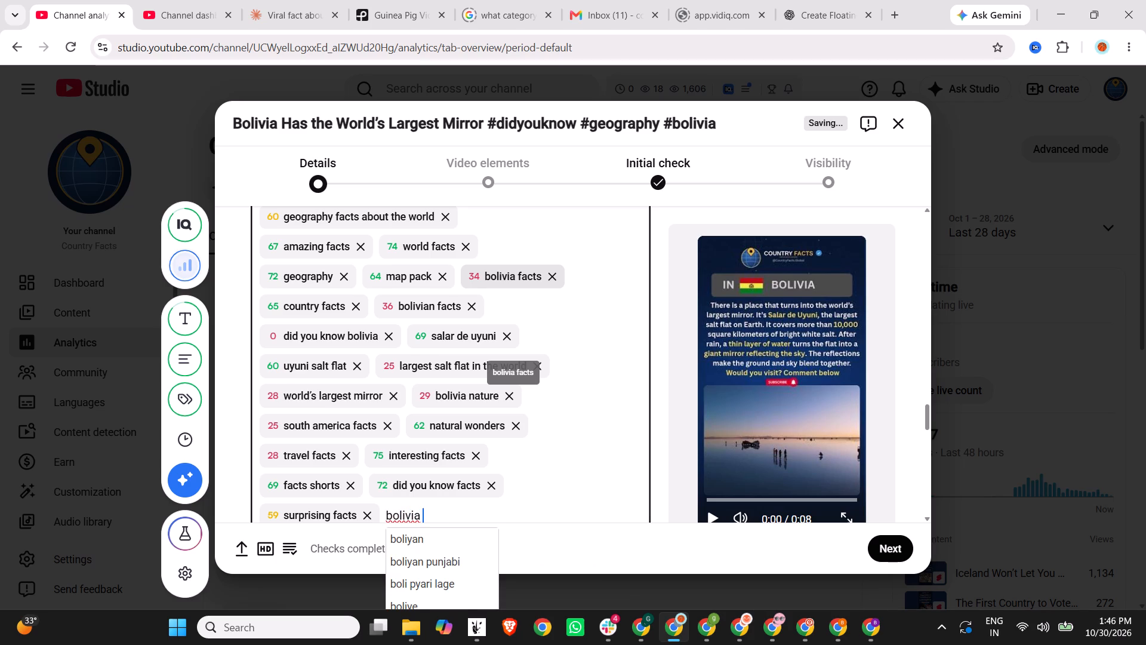
type("travel")
key("Return")
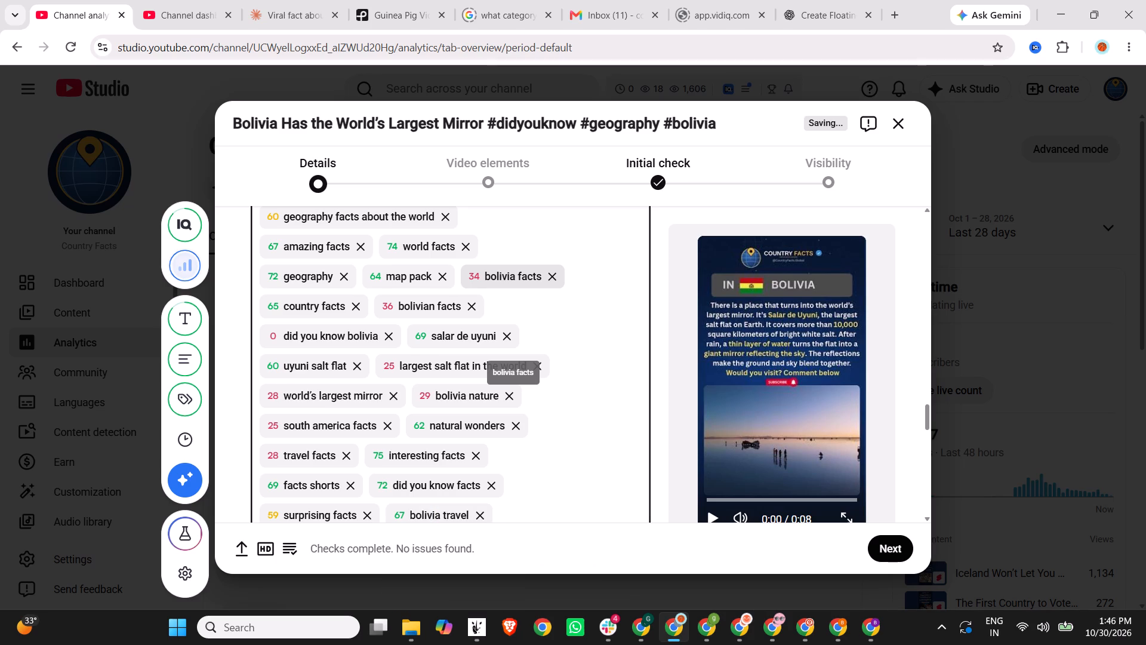
scroll(603, 277, "down", 1)
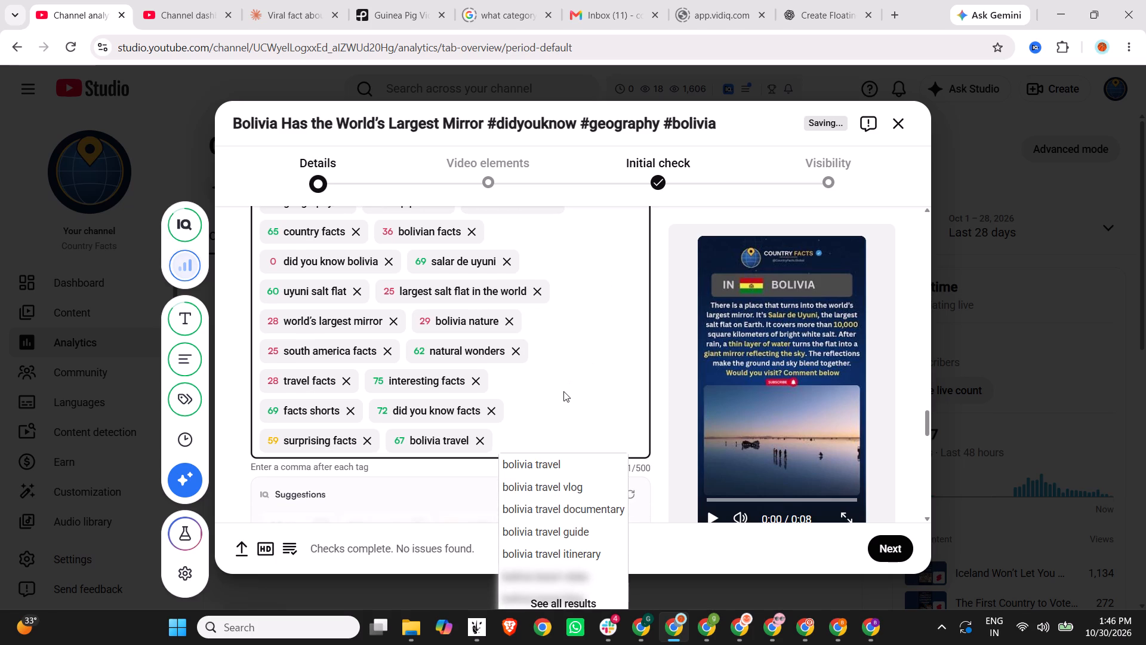
left_click(556, 491)
Add the tag "bolivia travel itinerary" after the existing video tags, removing the incomplete "bolivia travel it" entry.
left_click(520, 462)
type("bolivia")
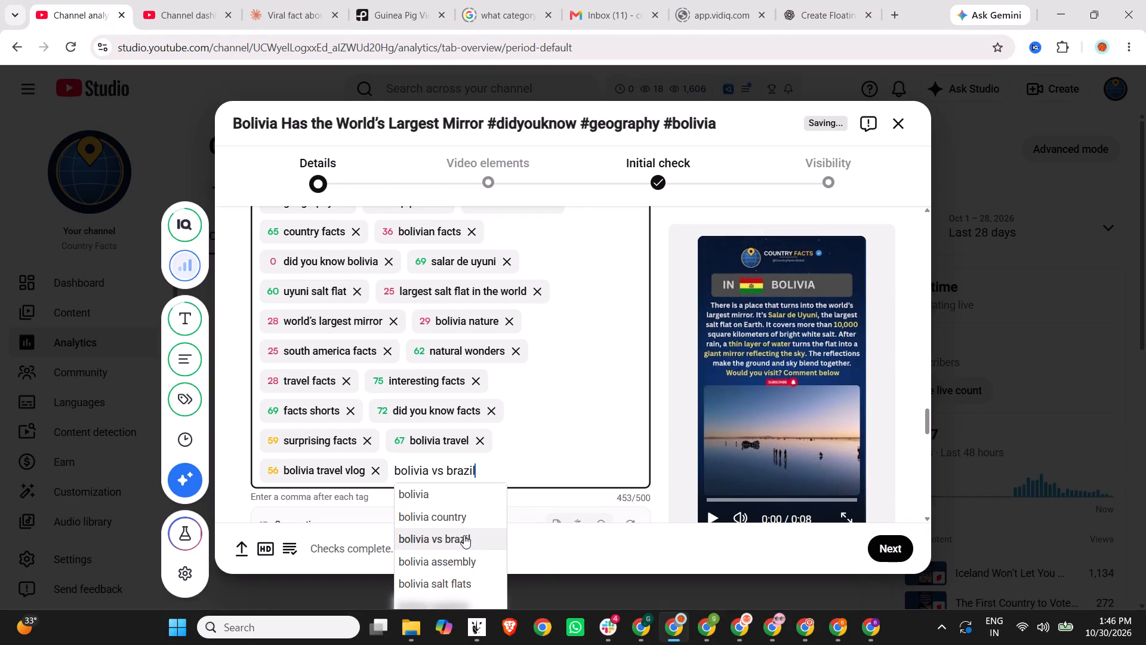
key("space")
type("travel it")
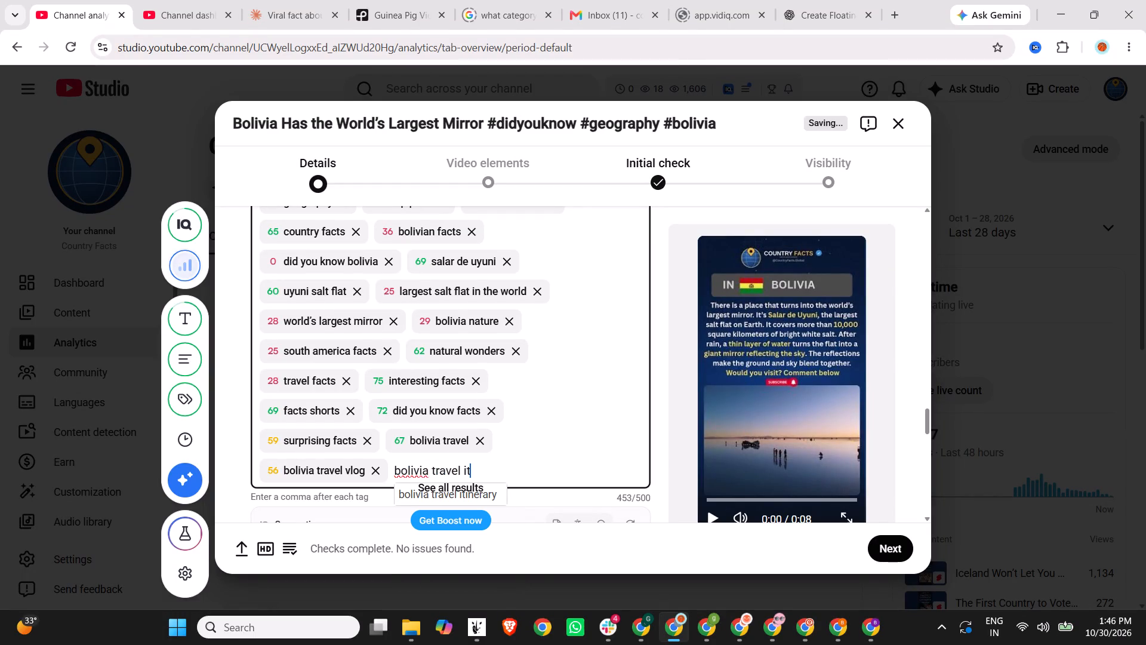
left_click(494, 495)
left_click(500, 497)
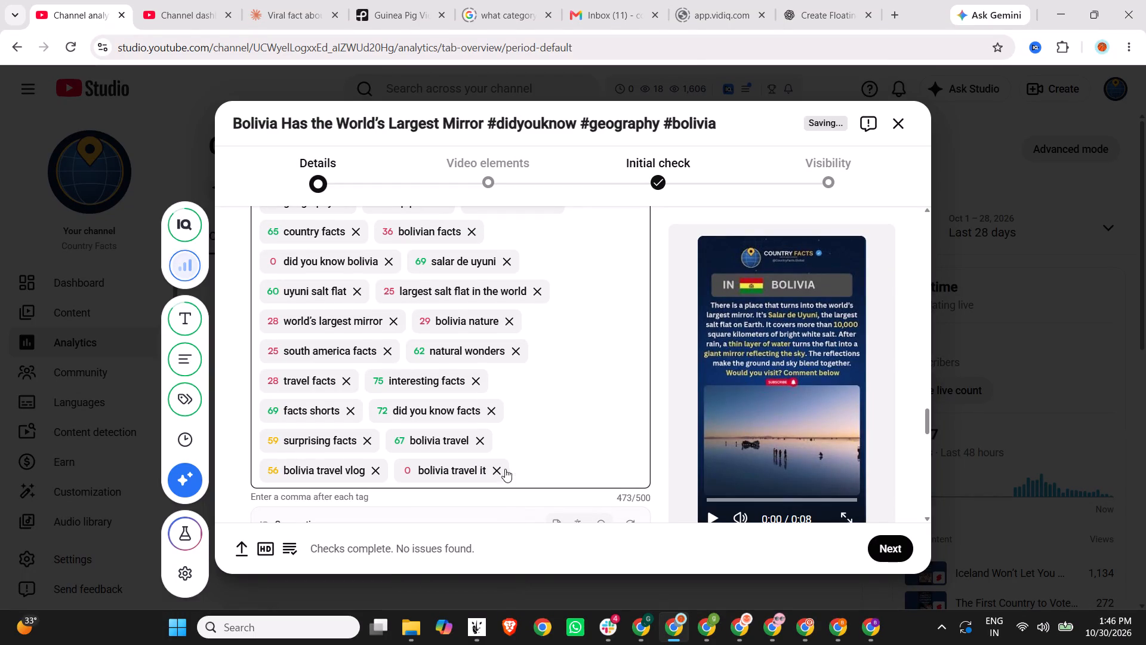
left_click(482, 468)
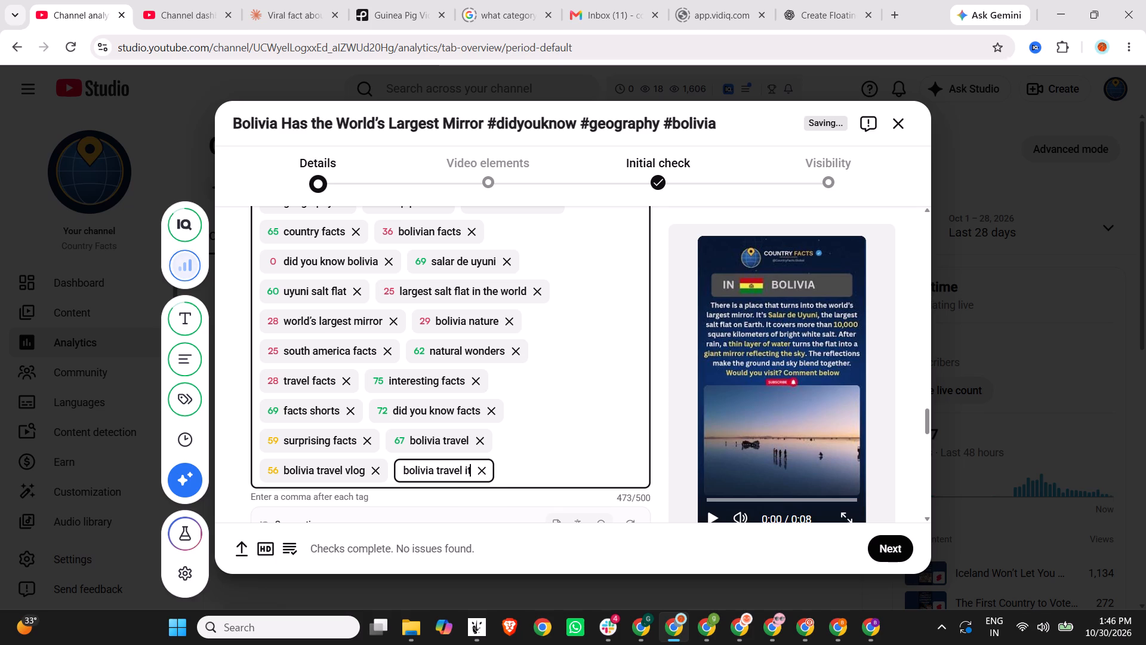
key("e")
left_click(489, 469)
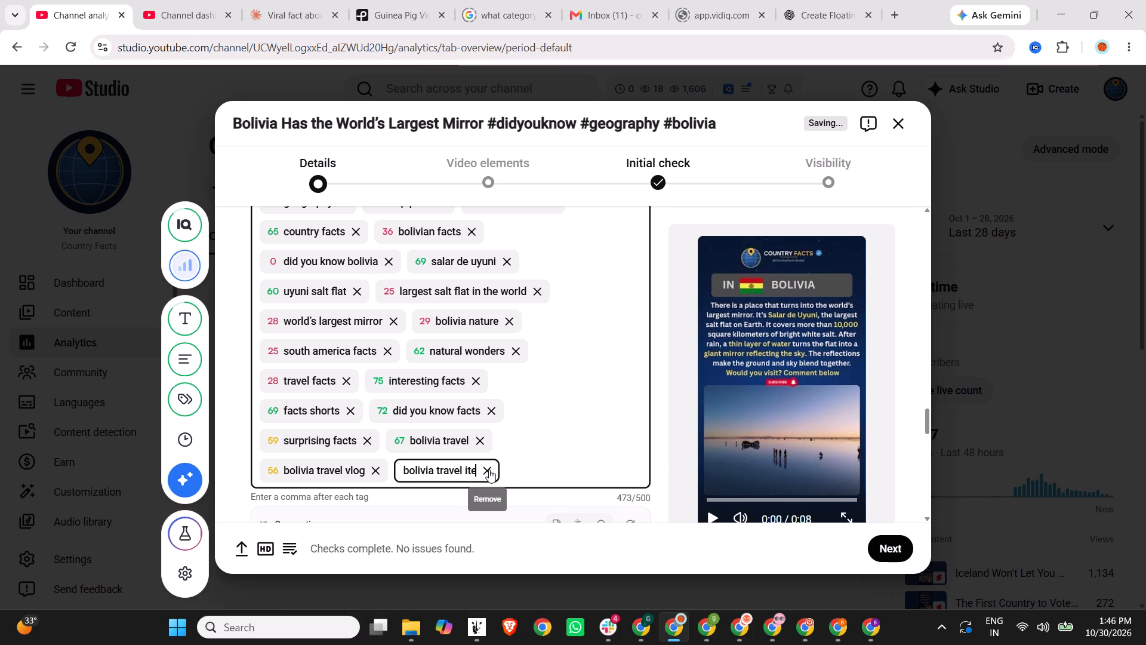
type("bolig")
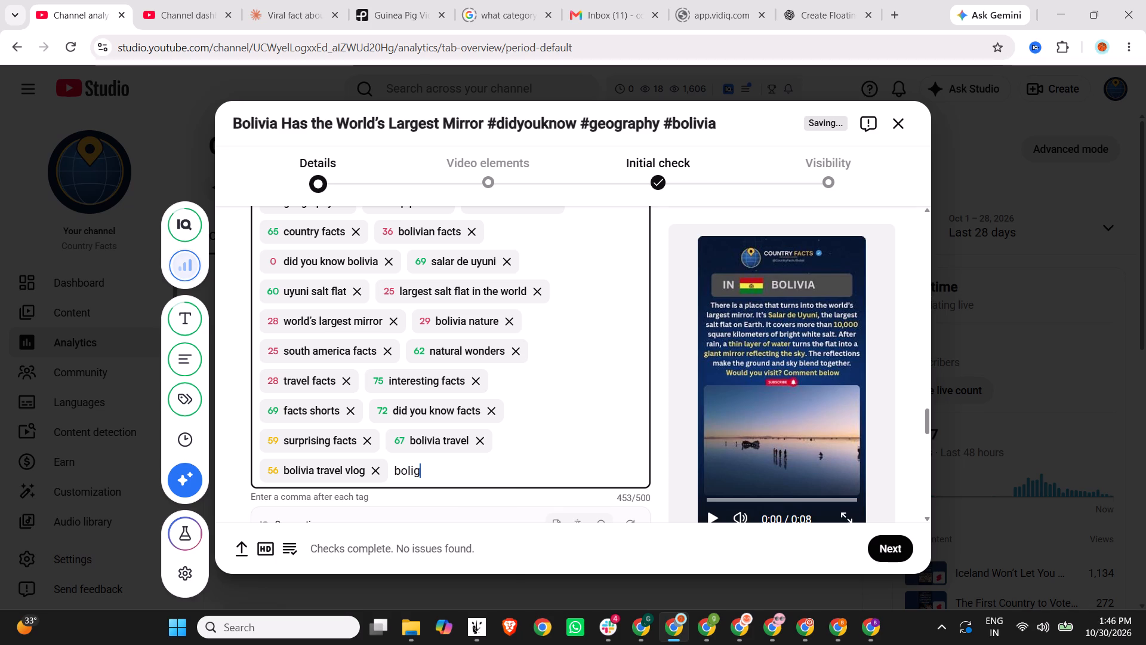
key("BackSpace")
type("via travel")
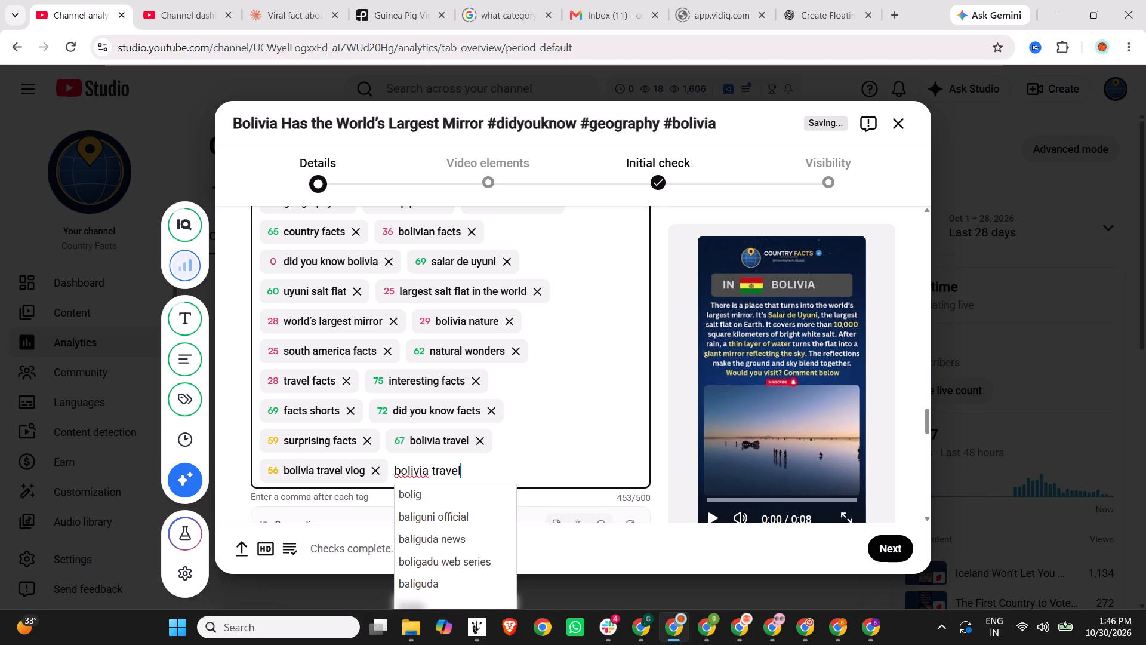
left_click(468, 591)
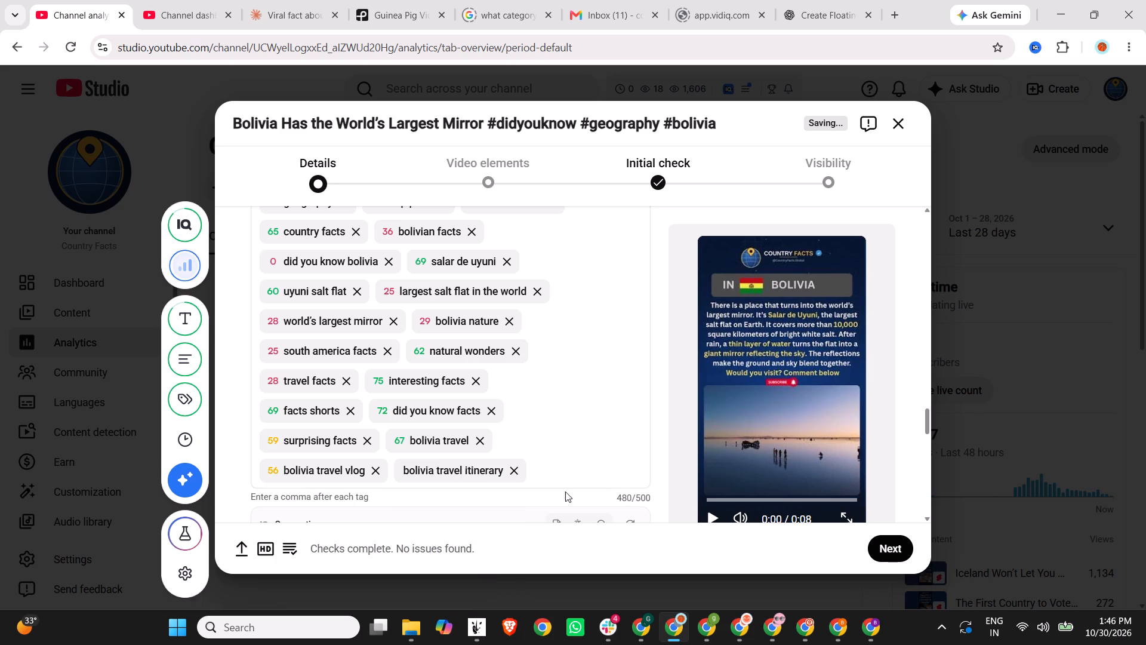
left_click(574, 469)
Review the Short's Details settings from title to comments, including the available Category options, before moving on.
scroll(522, 376, "down", 4)
scroll(453, 401, "down", 3)
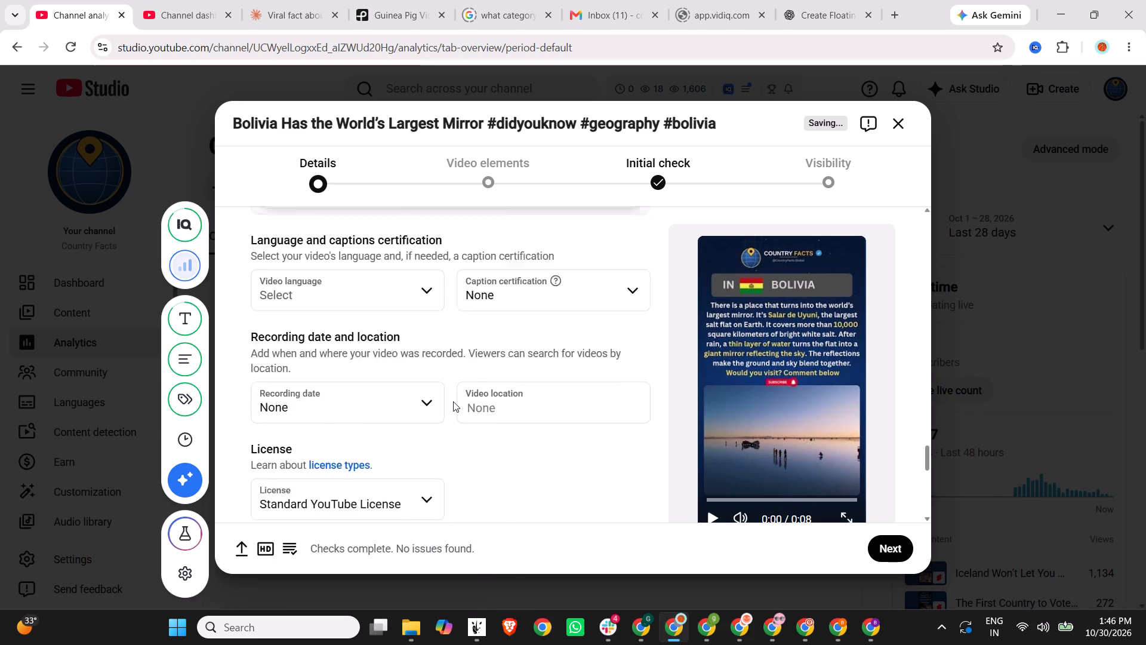
scroll(453, 403, "down", 11)
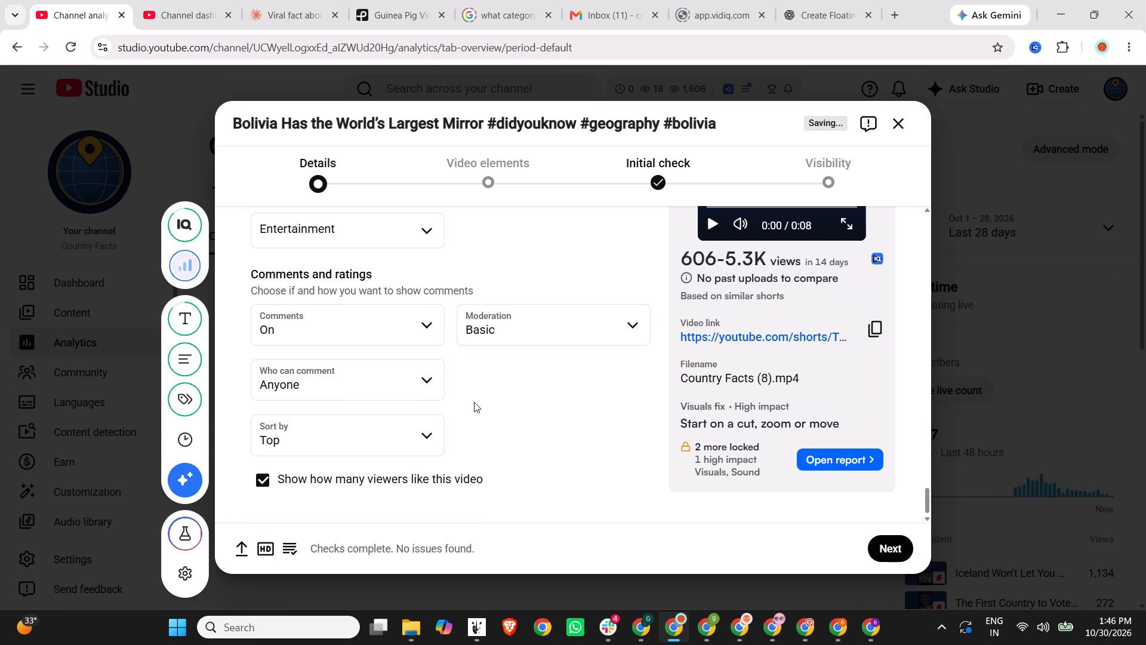
scroll(511, 411, "up", 1)
left_click(397, 316)
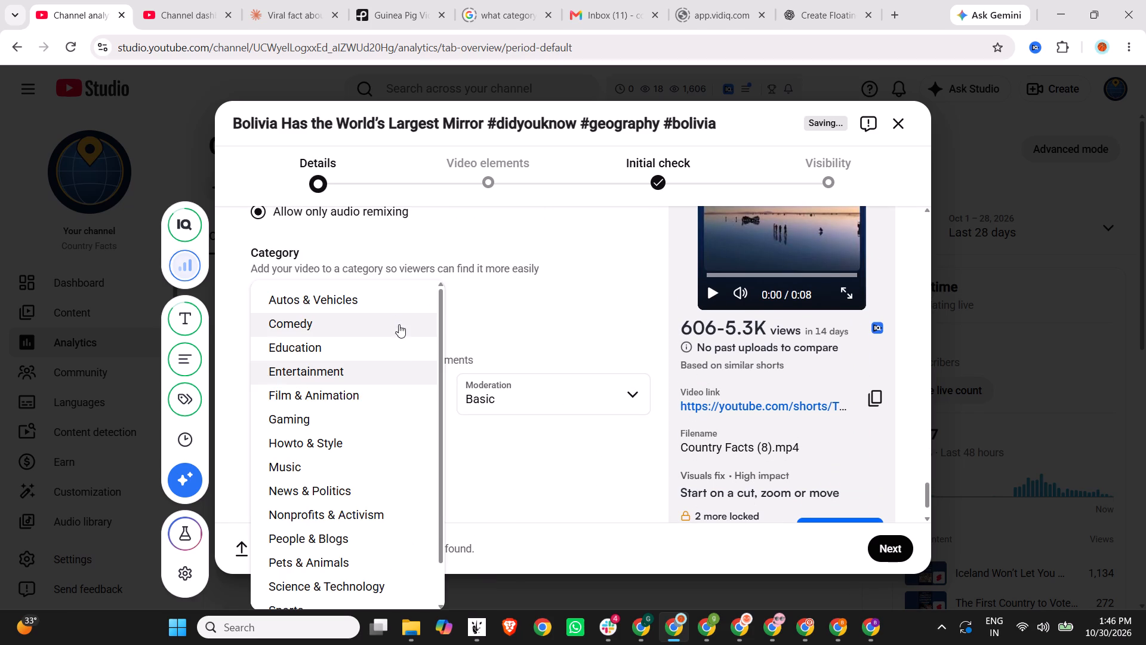
scroll(382, 425, "down", 2)
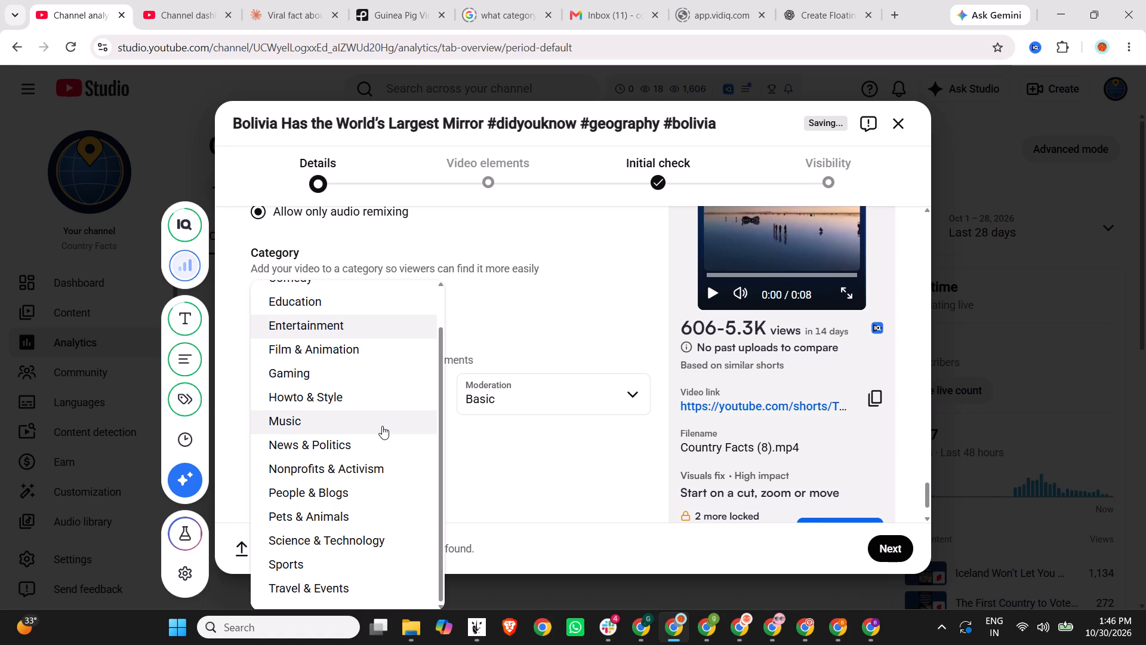
scroll(382, 426, "up", 3)
left_click(517, 339)
scroll(539, 534, "up", 5)
scroll(528, 404, "up", 3)
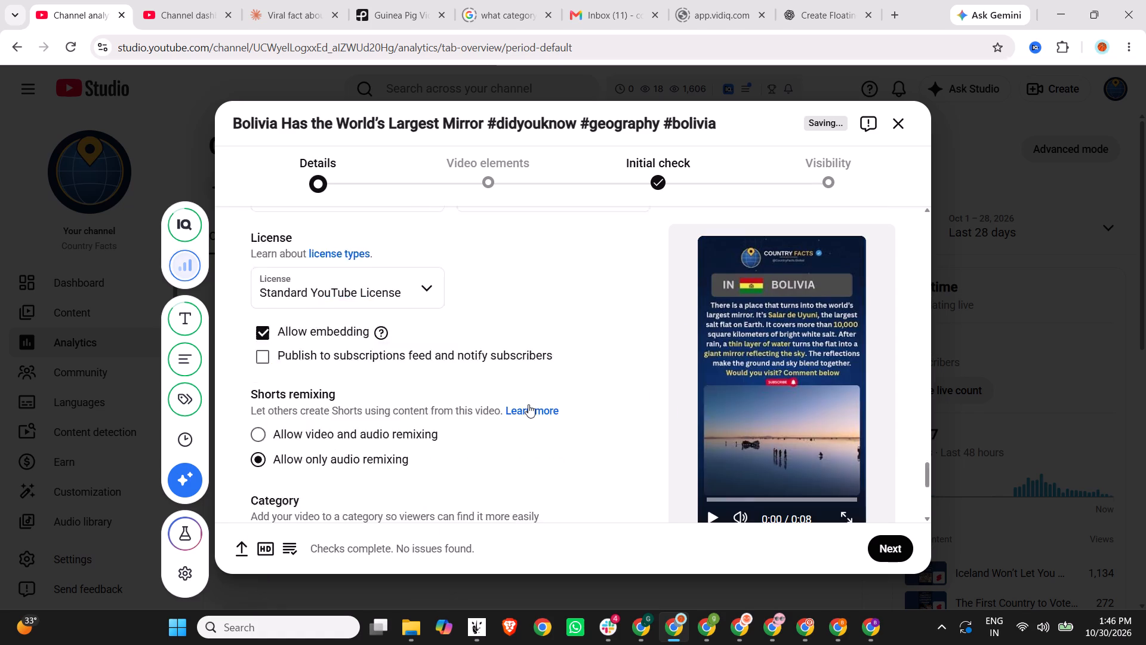
scroll(528, 404, "up", 13)
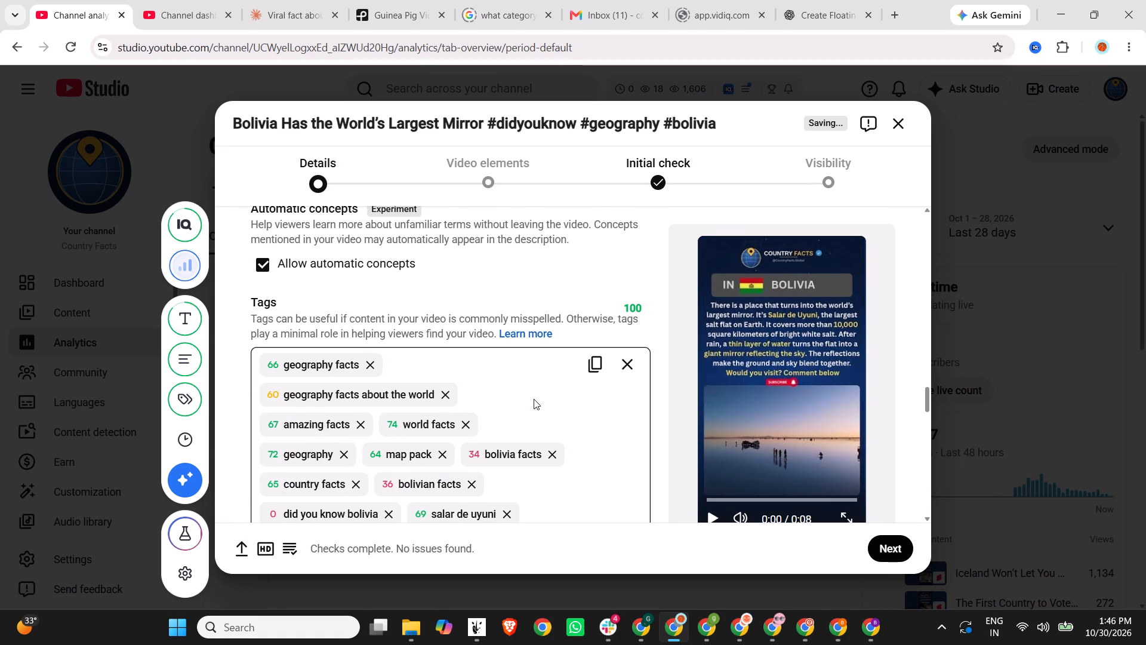
scroll(534, 399, "up", 5)
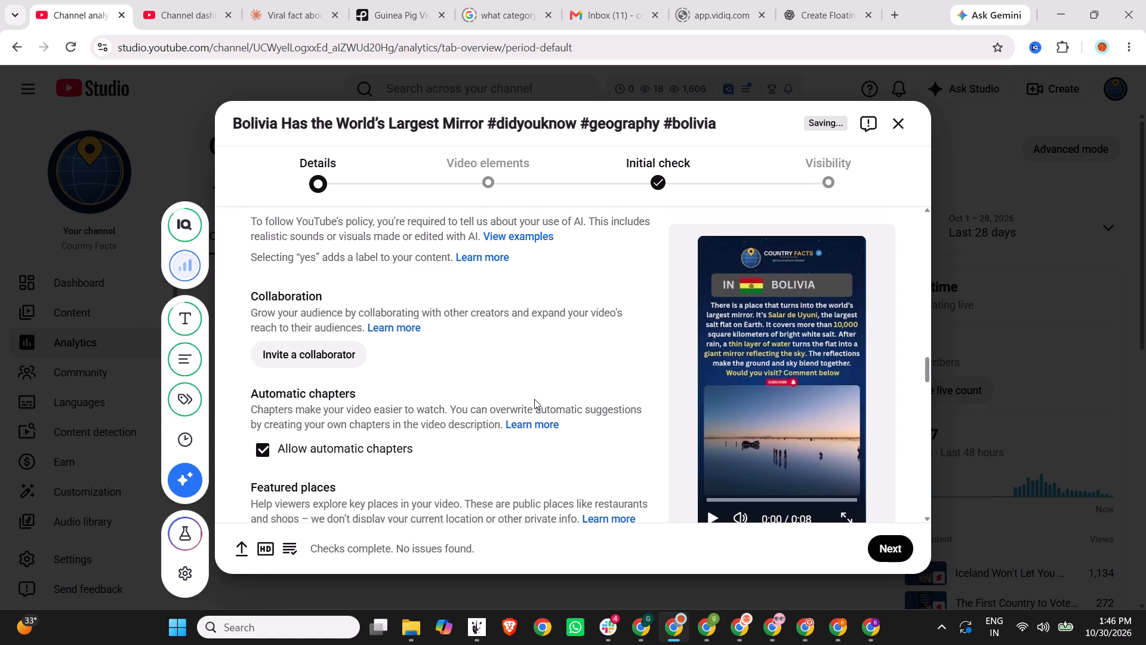
scroll(535, 398, "up", 5)
scroll(535, 396, "up", 20)
scroll(535, 396, "up", 8)
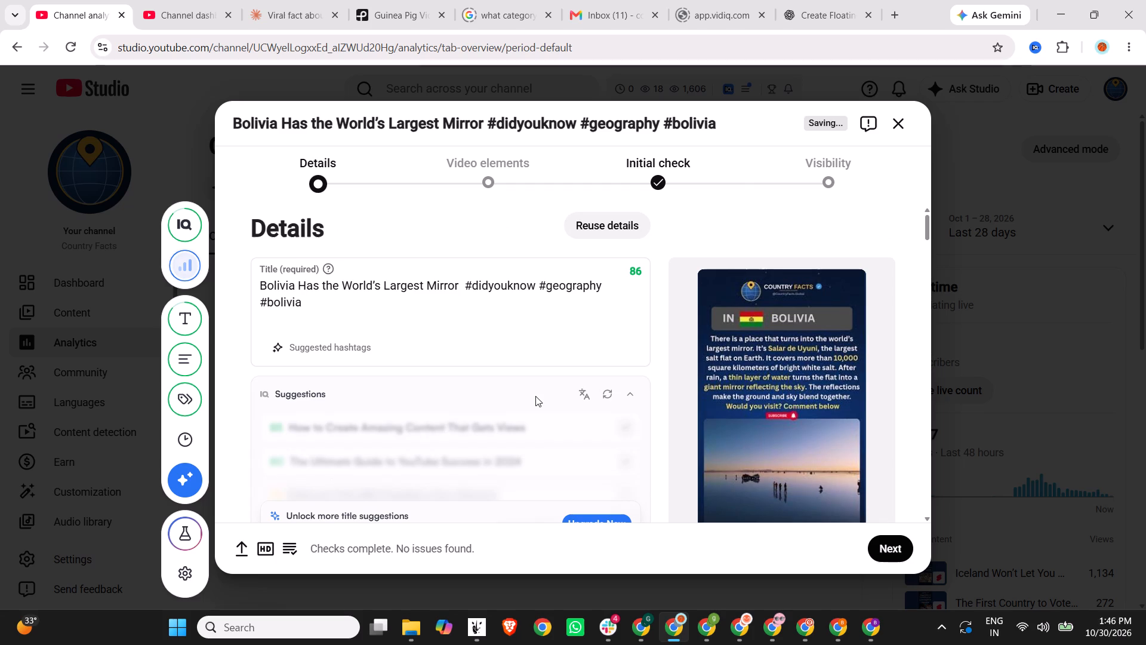
scroll(542, 383, "down", 20)
scroll(542, 383, "down", 20)
scroll(542, 383, "down", 8)
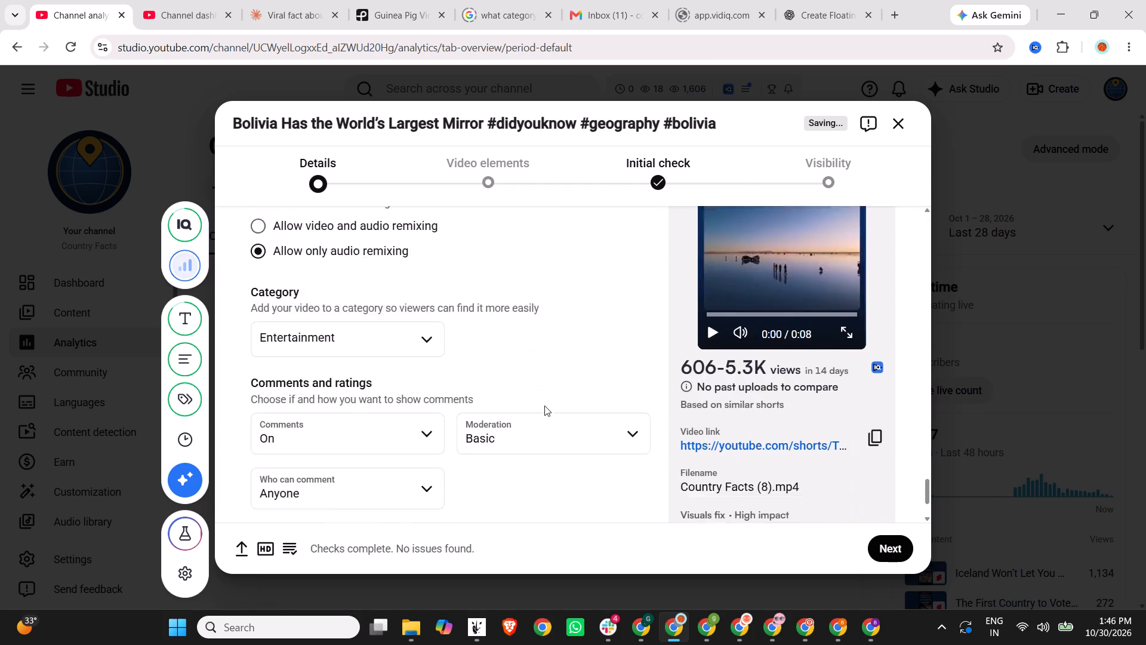
scroll(544, 406, "down", 14)
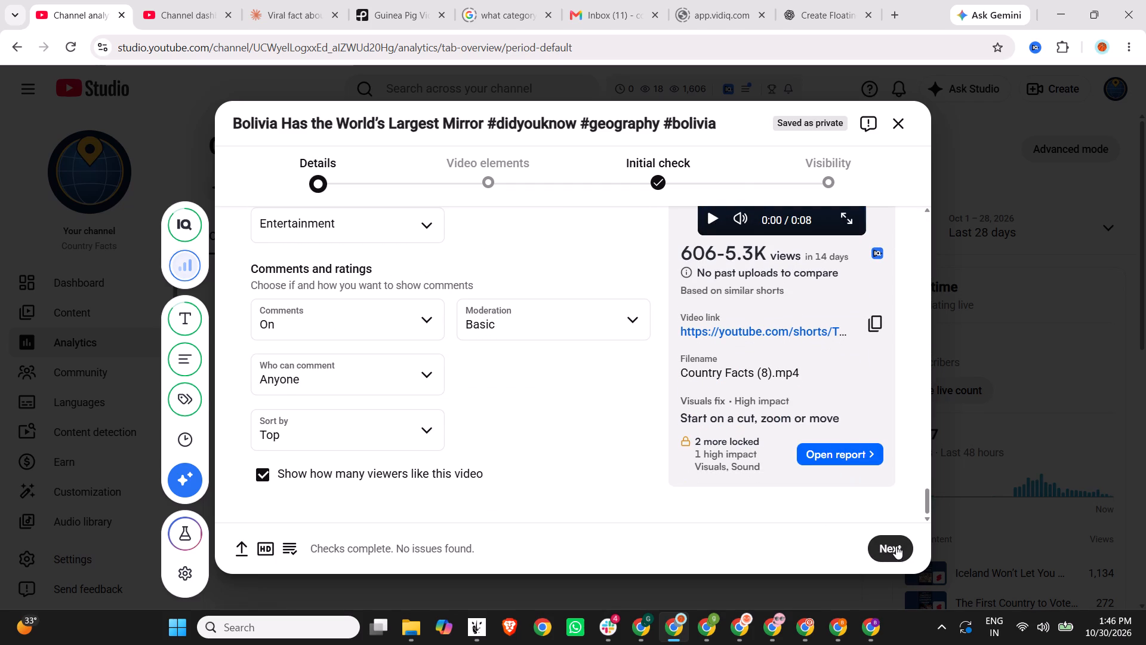
scroll(744, 408, "up", 5)
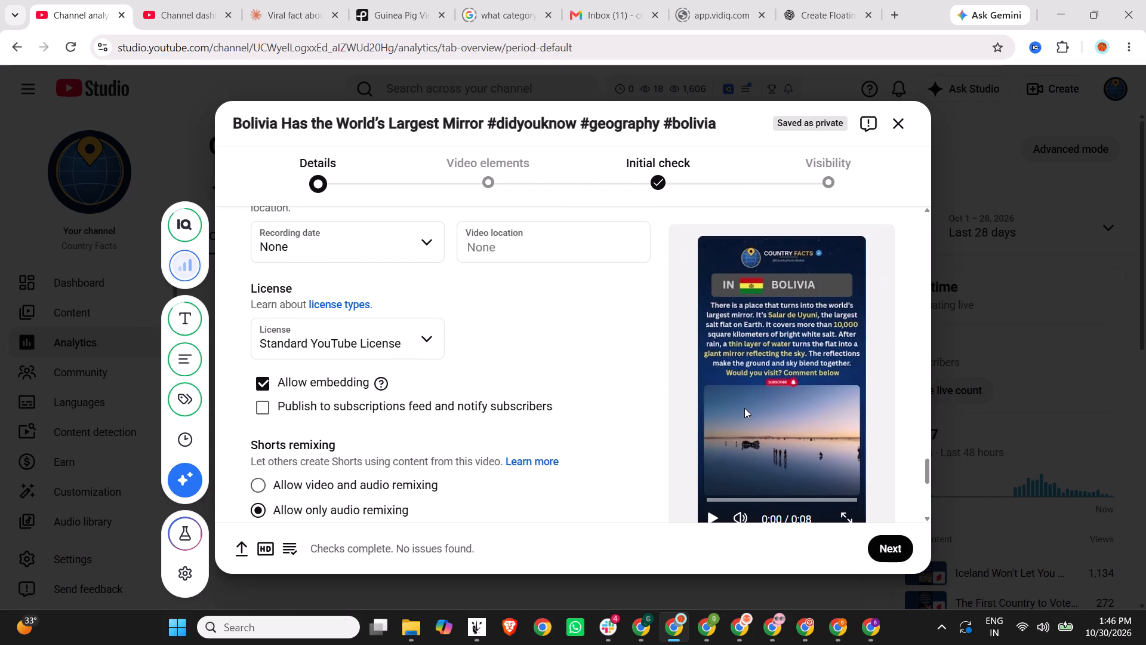
scroll(744, 407, "up", 6)
scroll(744, 407, "down", 14)
scroll(744, 411, "up", 5)
scroll(744, 411, "down", 6)
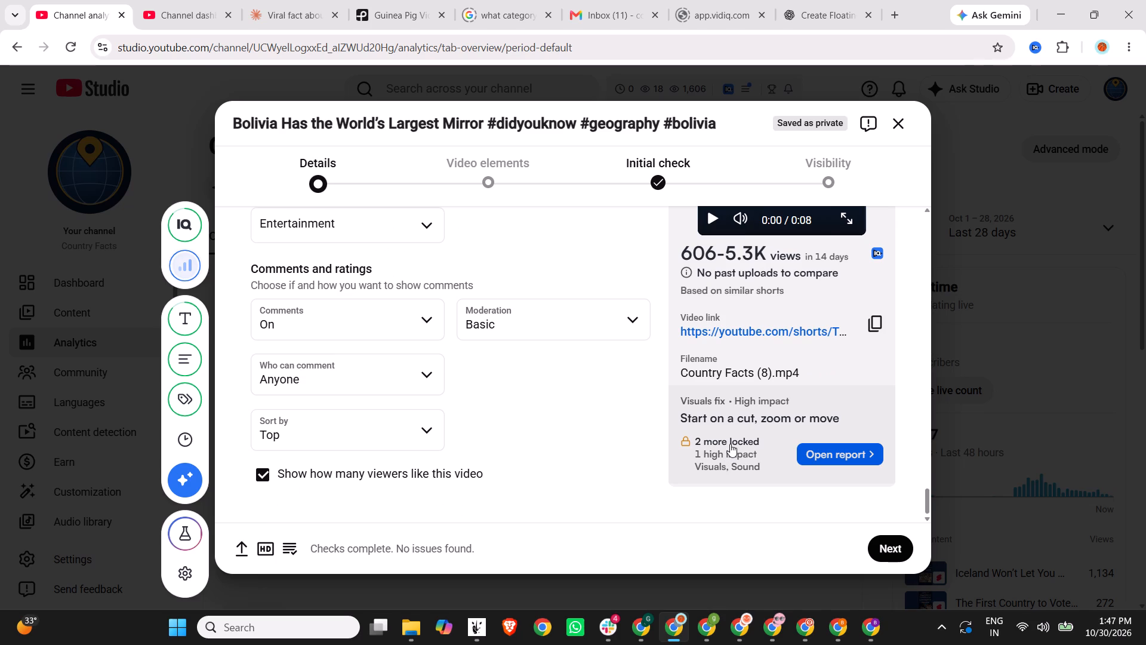
Proceed to Video elements and add the Short about India's floating post office as the related video.
left_click(890, 543)
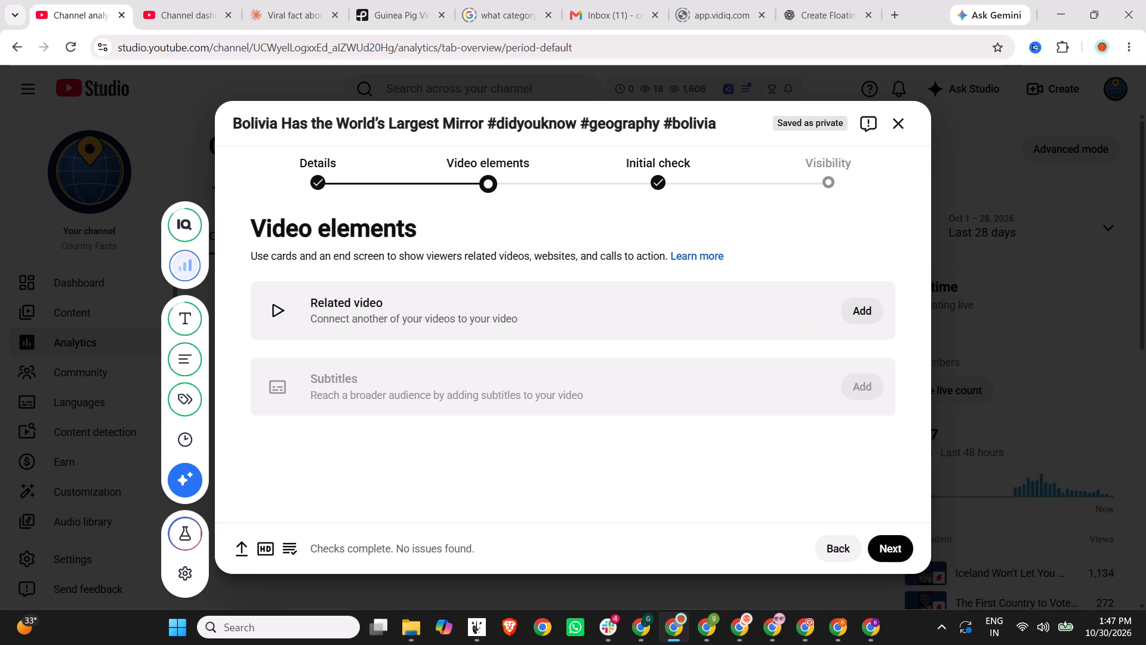
left_click(854, 318)
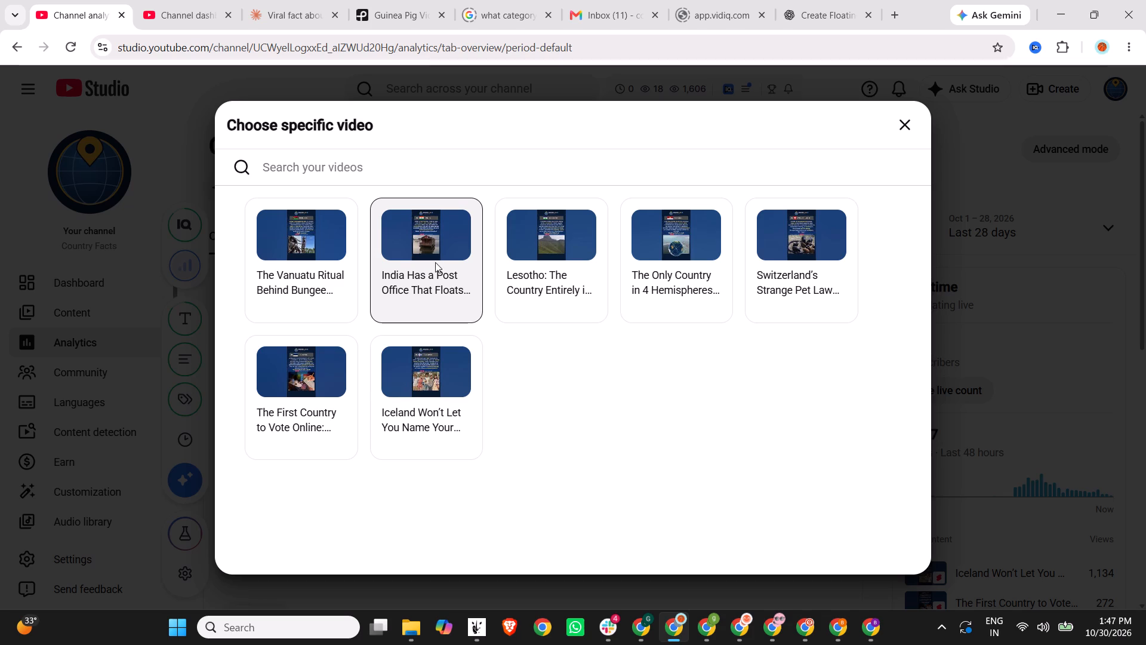
left_click(435, 262)
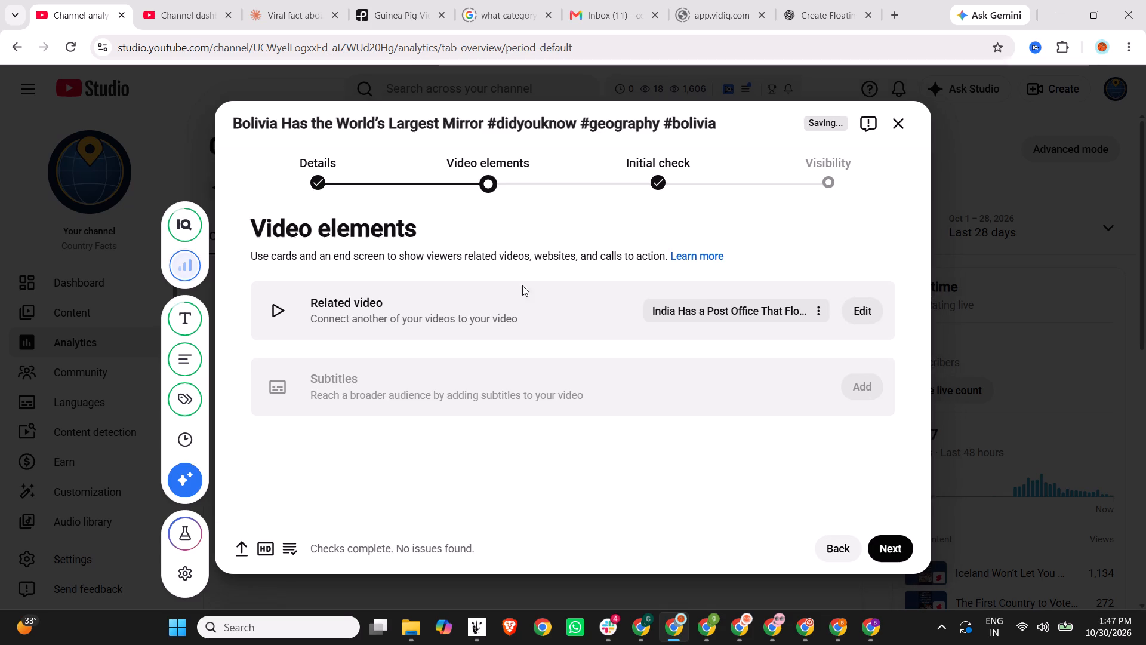
Continue through Initial check to Visibility and set the Schedule as public date to Nov 1, 2026.
left_click(894, 549)
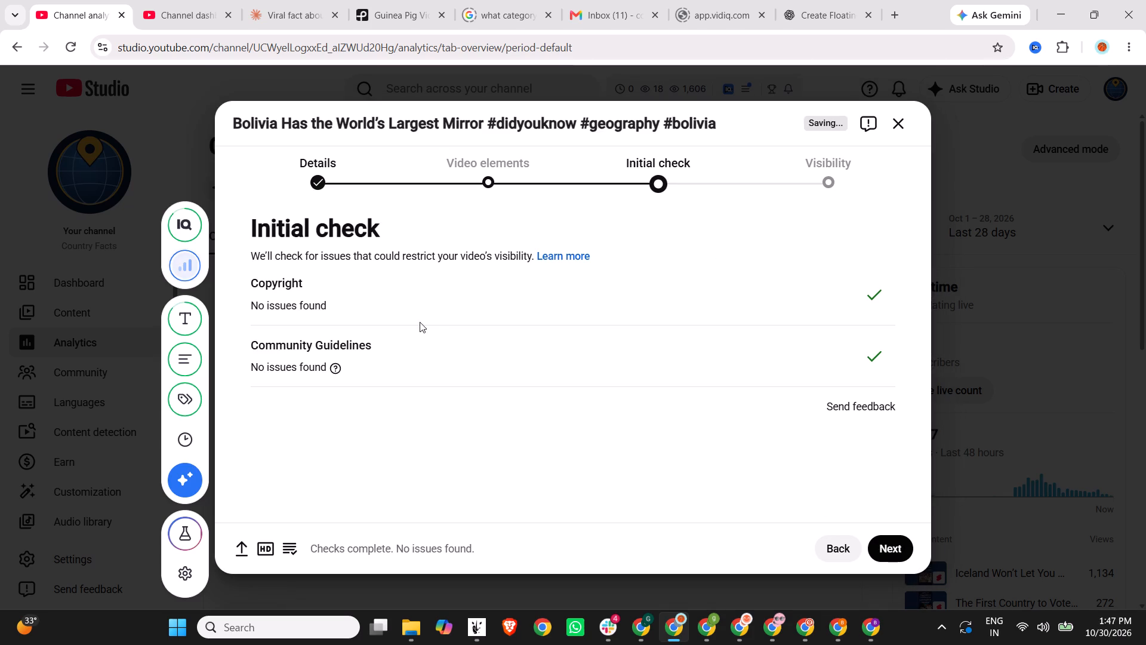
left_click(894, 546)
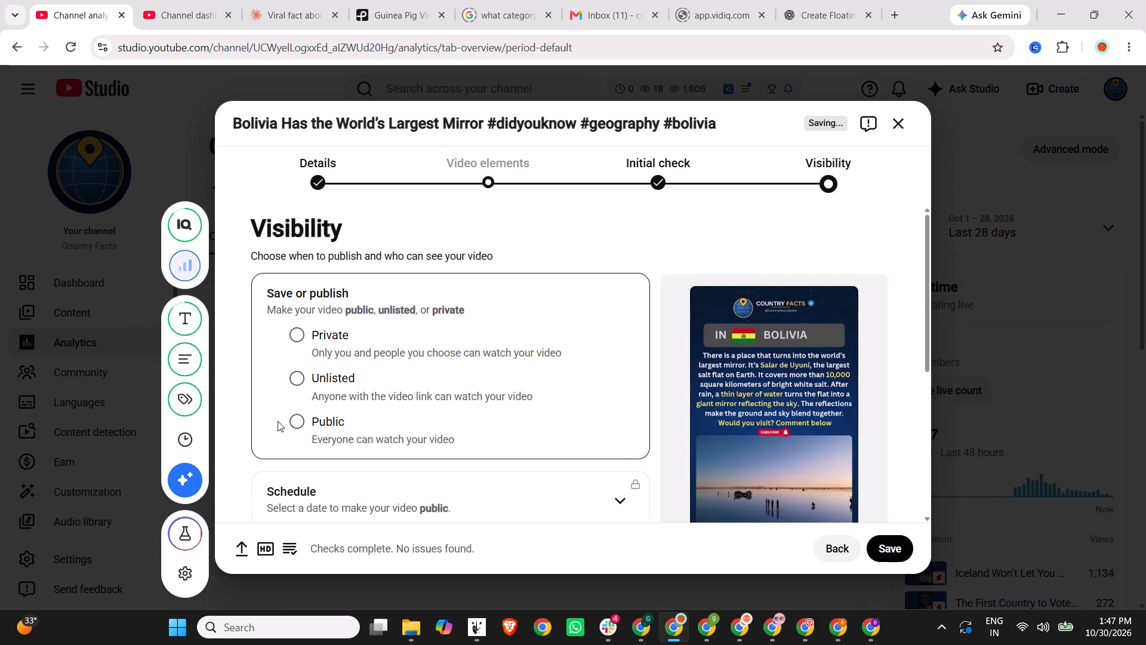
left_click(312, 430)
scroll(462, 347, "down", 4)
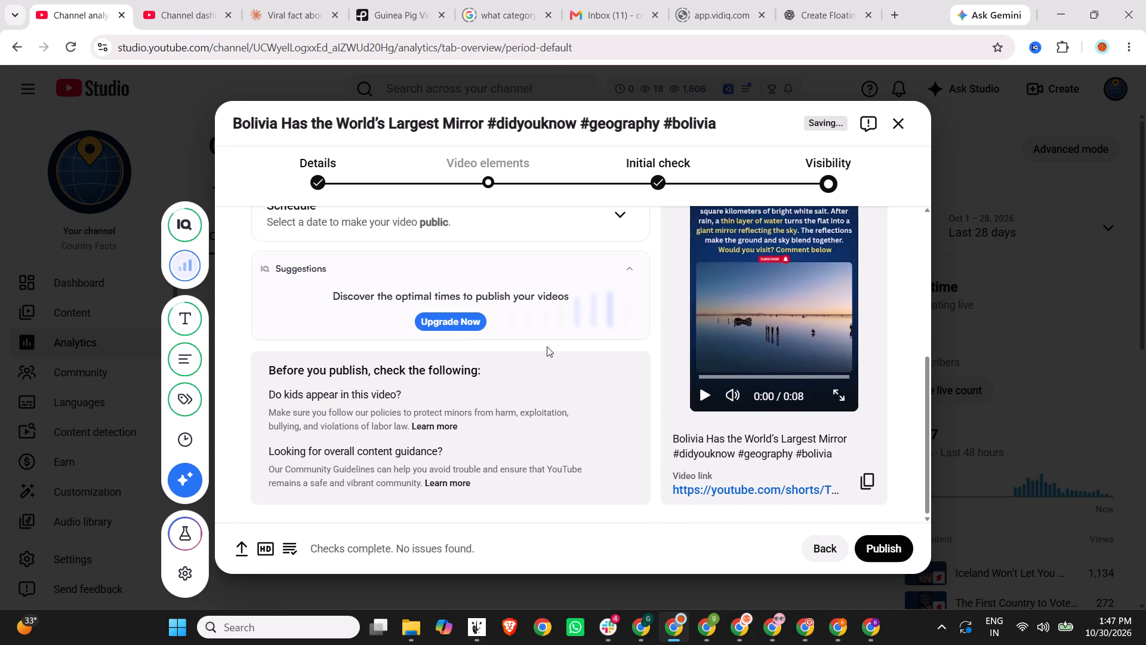
left_click(637, 217)
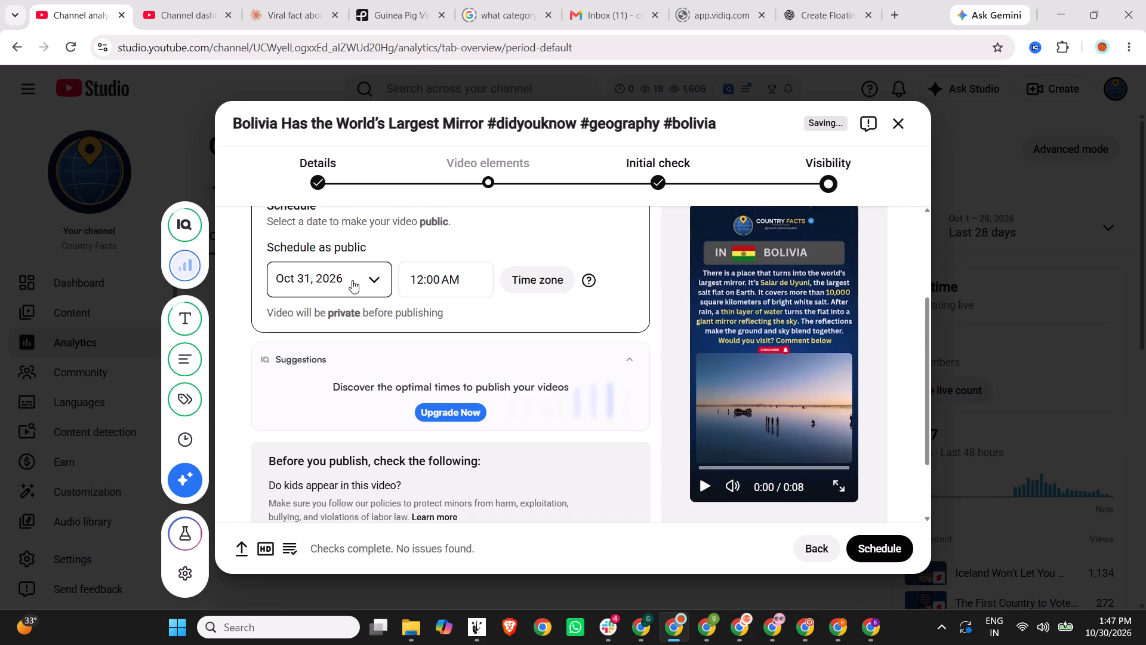
left_click(359, 279)
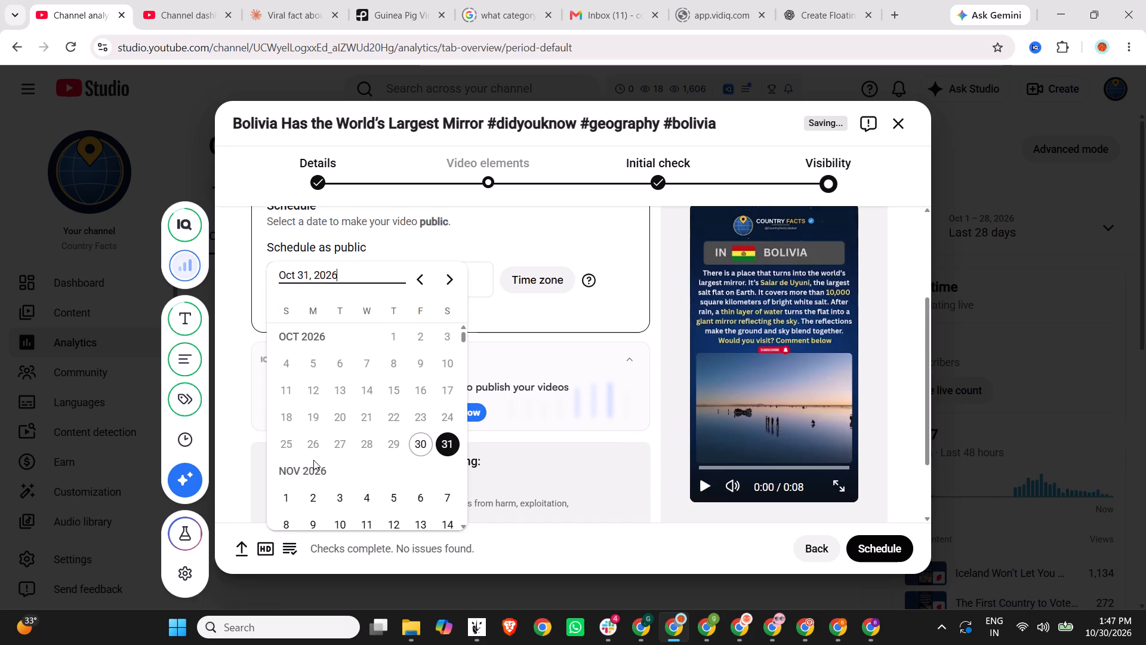
left_click(289, 494)
left_click(423, 280)
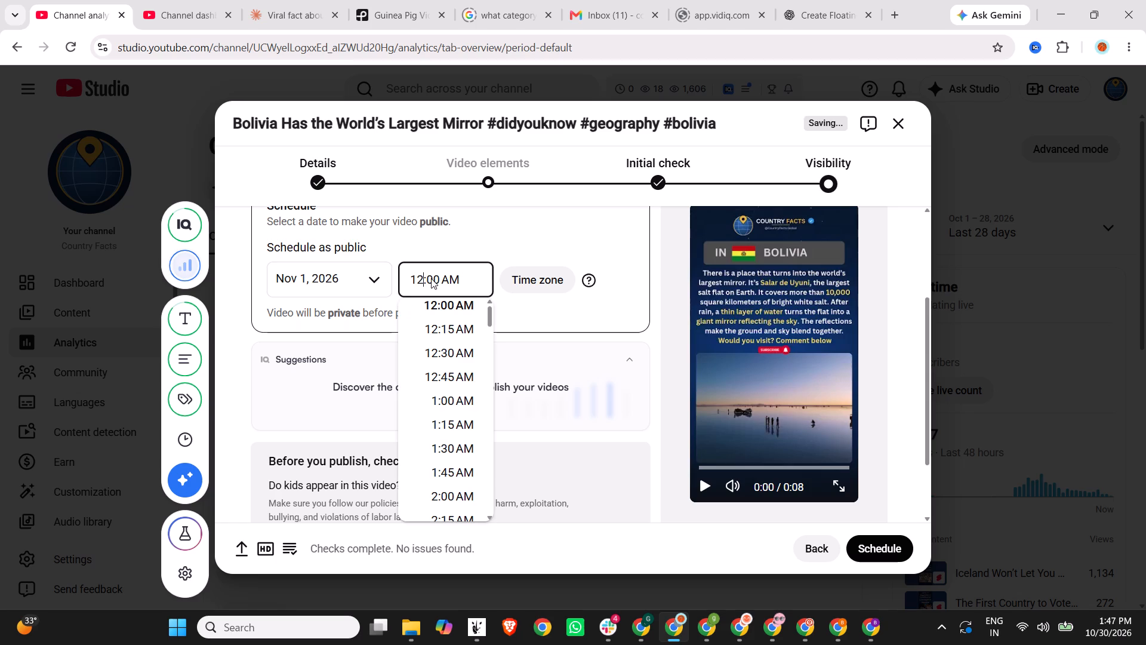
scroll(473, 424, "down", 9)
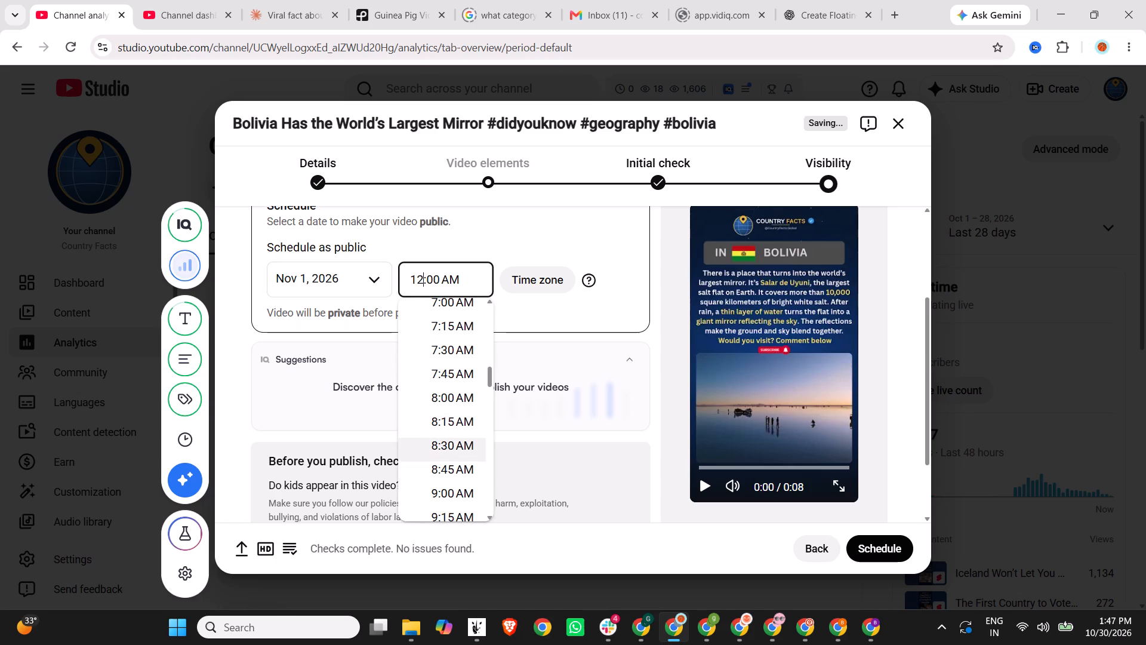
scroll(451, 507, "down", 1)
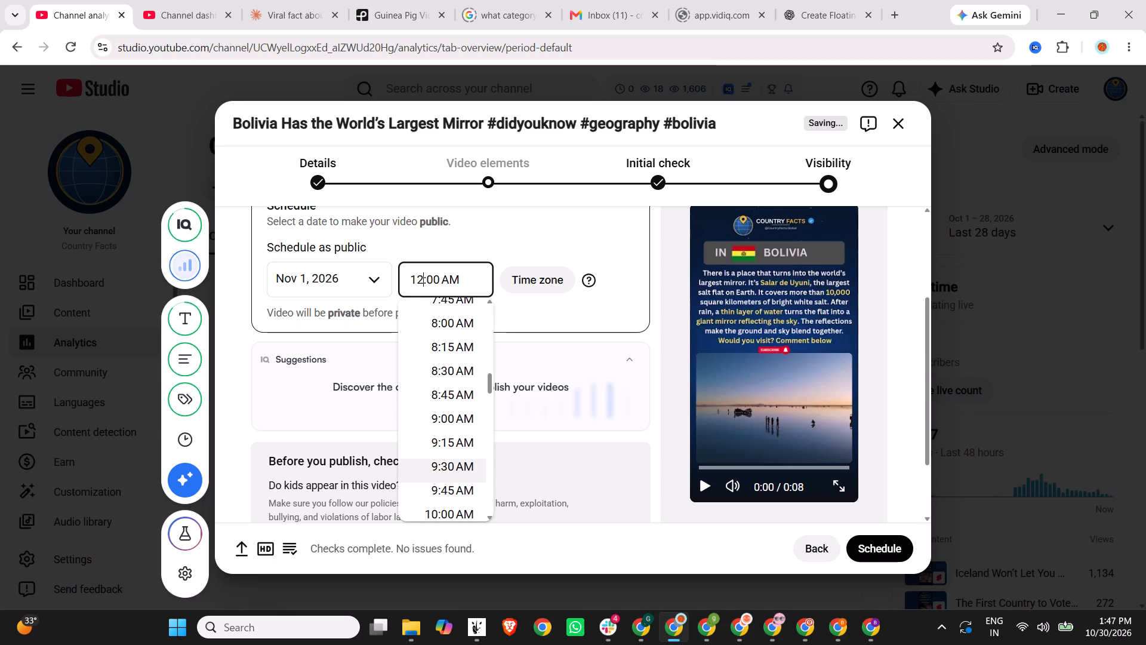
scroll(457, 466, "down", 20)
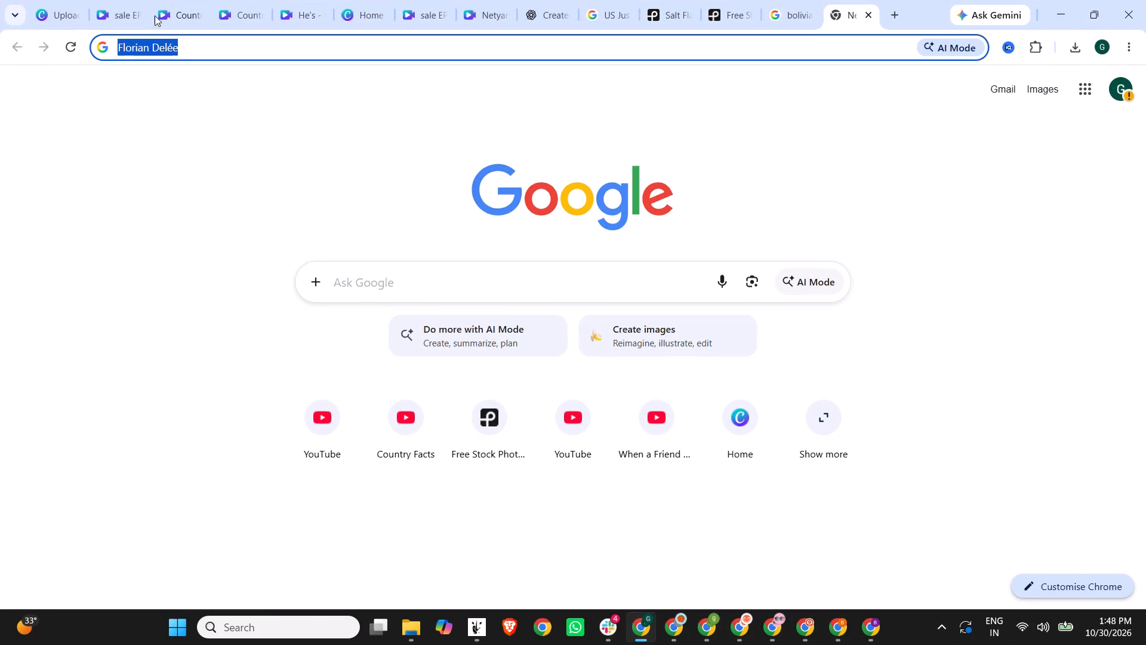
Switch to the Country Facts design in Canva and replace the Bolivia fact paragraph with the copied Sweden camping script.
left_click(128, 0)
left_click(63, 0)
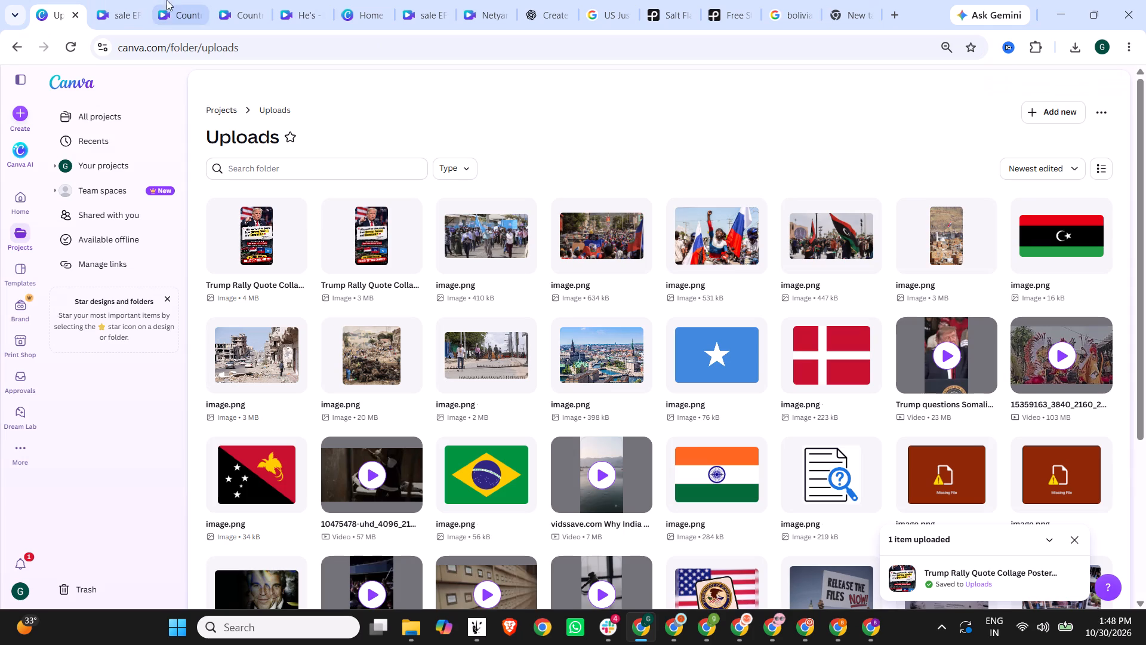
left_click(174, 0)
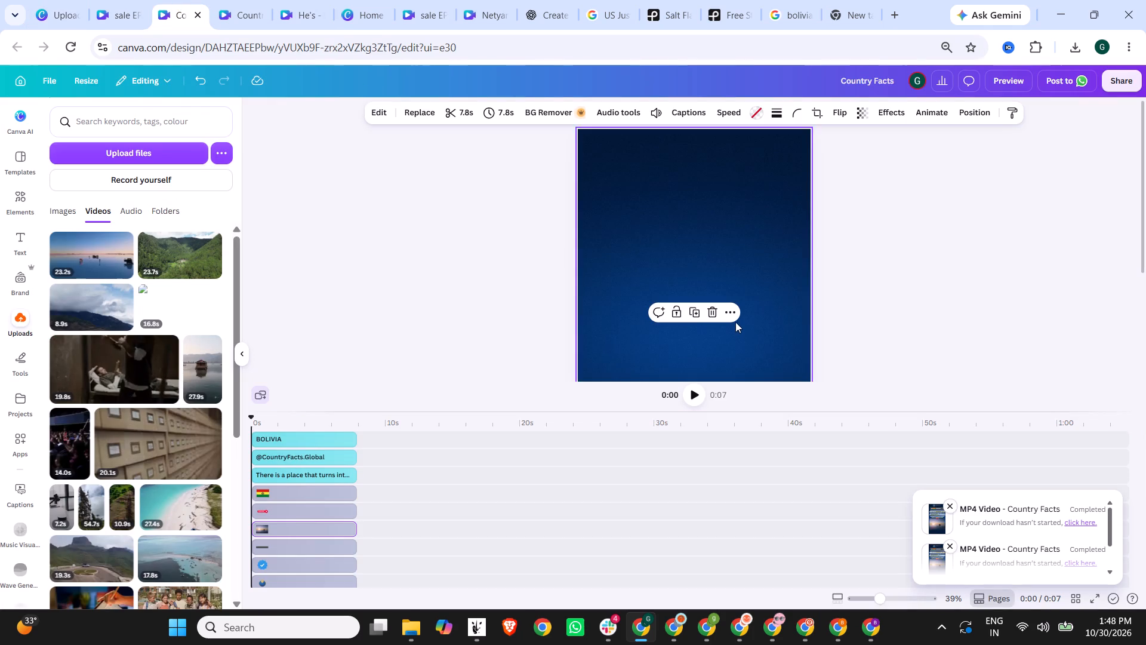
scroll(735, 321, "up", 4)
left_click(310, 425)
scroll(750, 236, "up", 2)
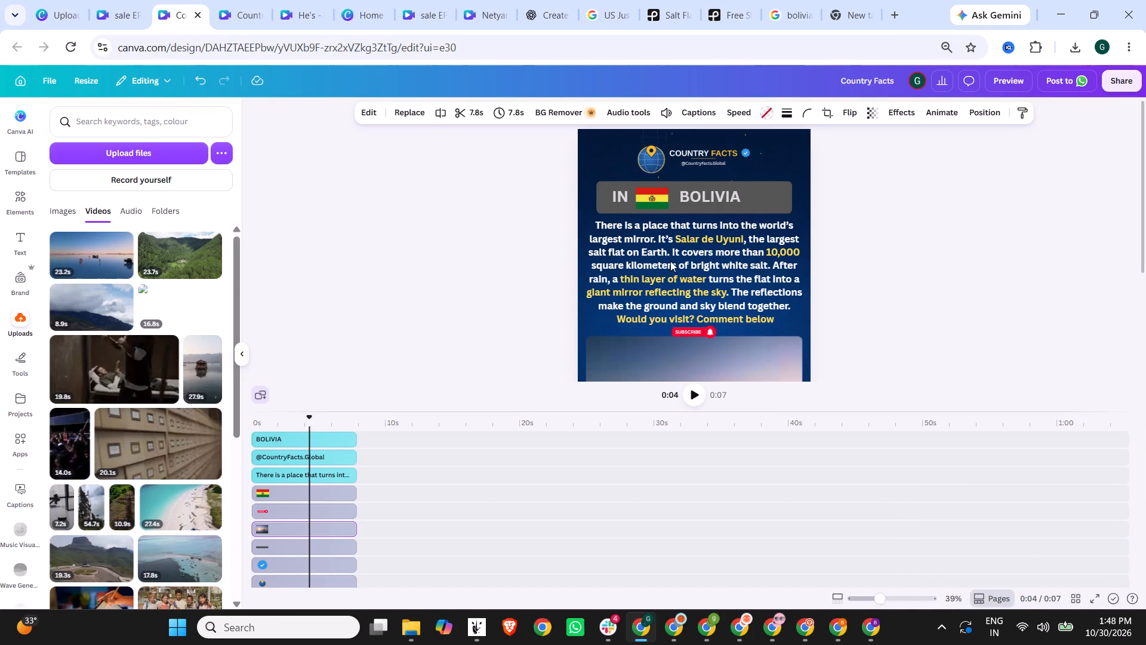
triple_click(655, 256)
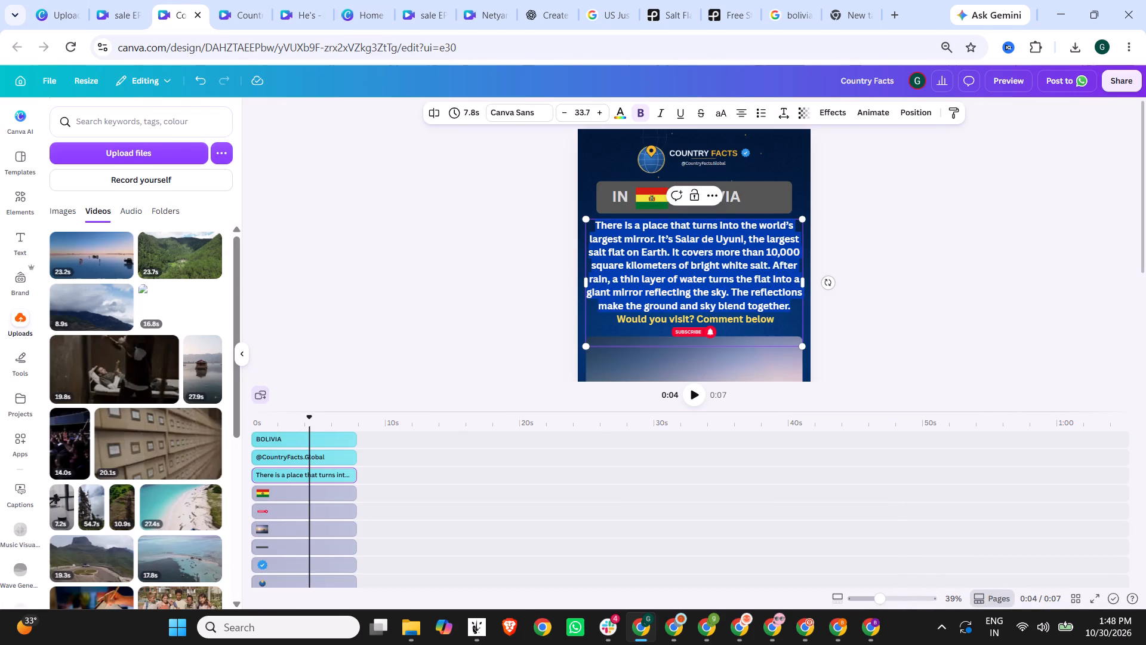
key("ctrl+v")
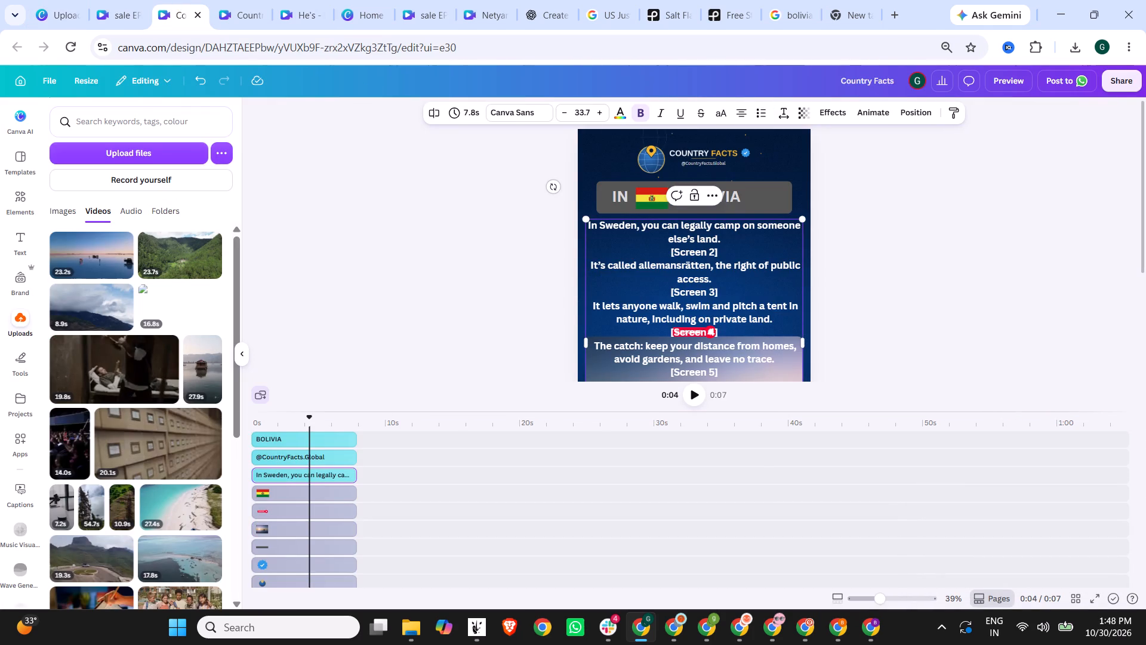
Remove the "[Screen 2]" label with its line break and reword the opening as "You can legally camp", without "In Sweden".
left_click_drag(726, 251, 651, 249)
key("BackSpace")
left_click_drag(649, 226, 557, 226)
left_click(638, 223)
left_click_drag(649, 228, 614, 226)
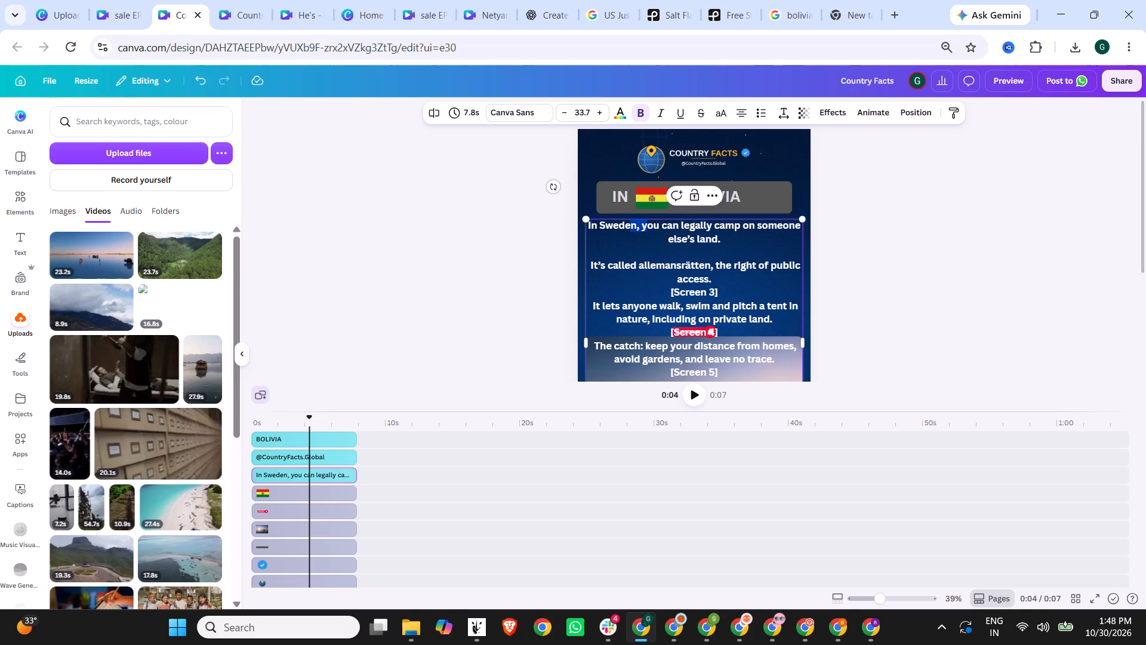
left_click_drag(614, 226, 579, 223)
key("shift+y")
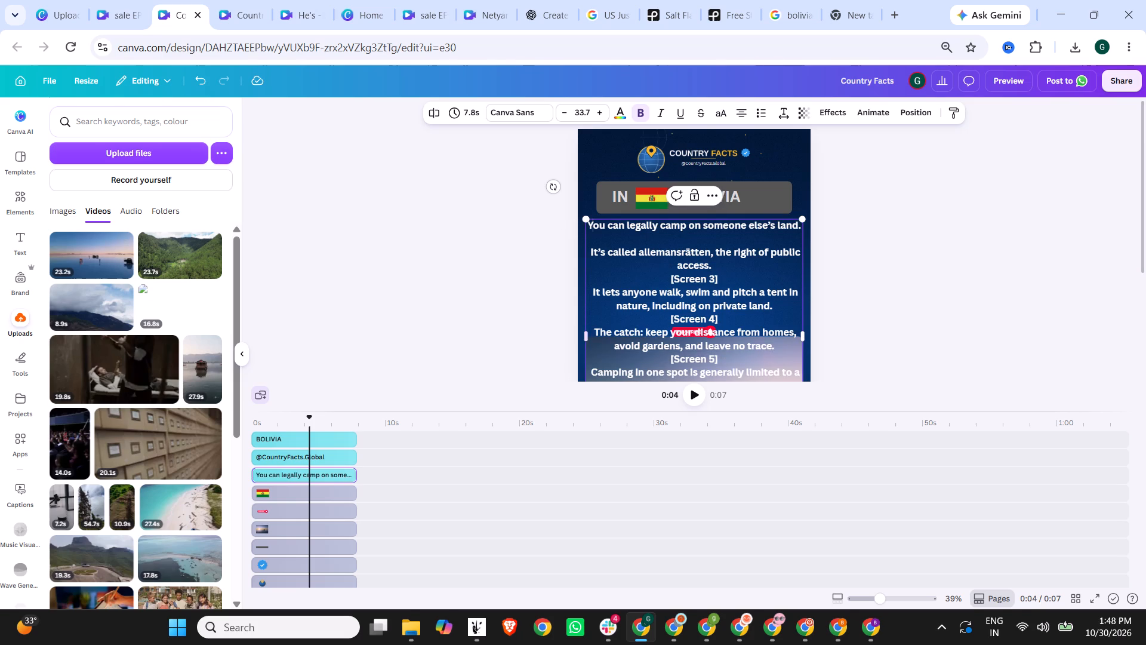
left_click(771, 236)
key("BackSpace")
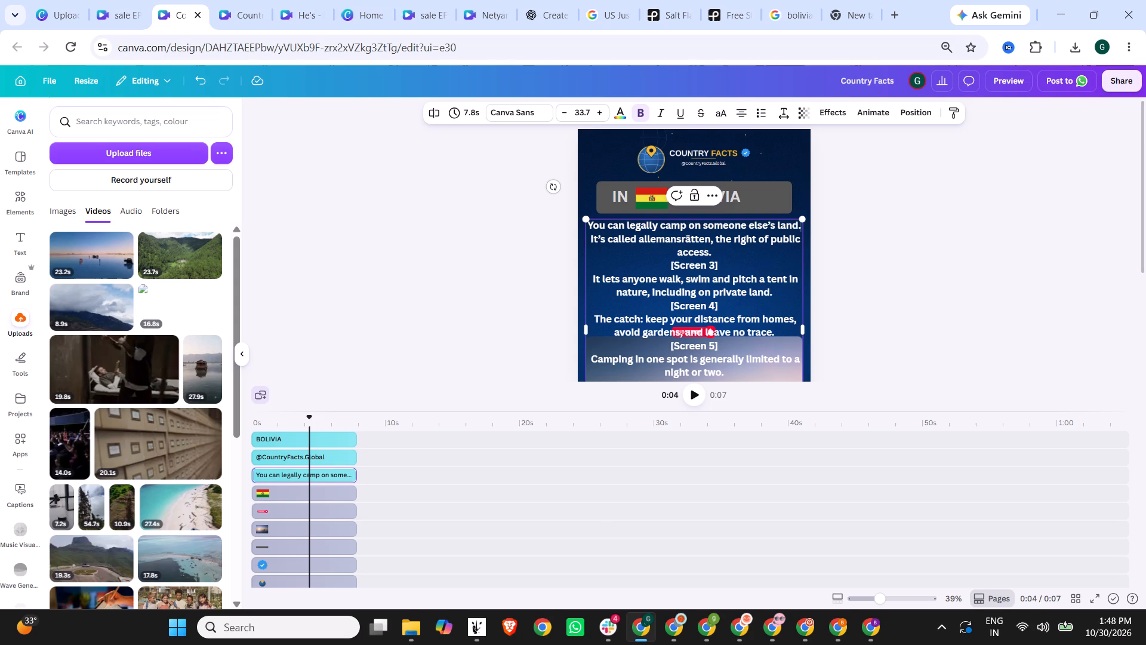
Remove the [Screen 3] and [Screen 4] labels from the pasted fact text and join the surrounding lines.
left_click(590, 236)
key("BackSpace")
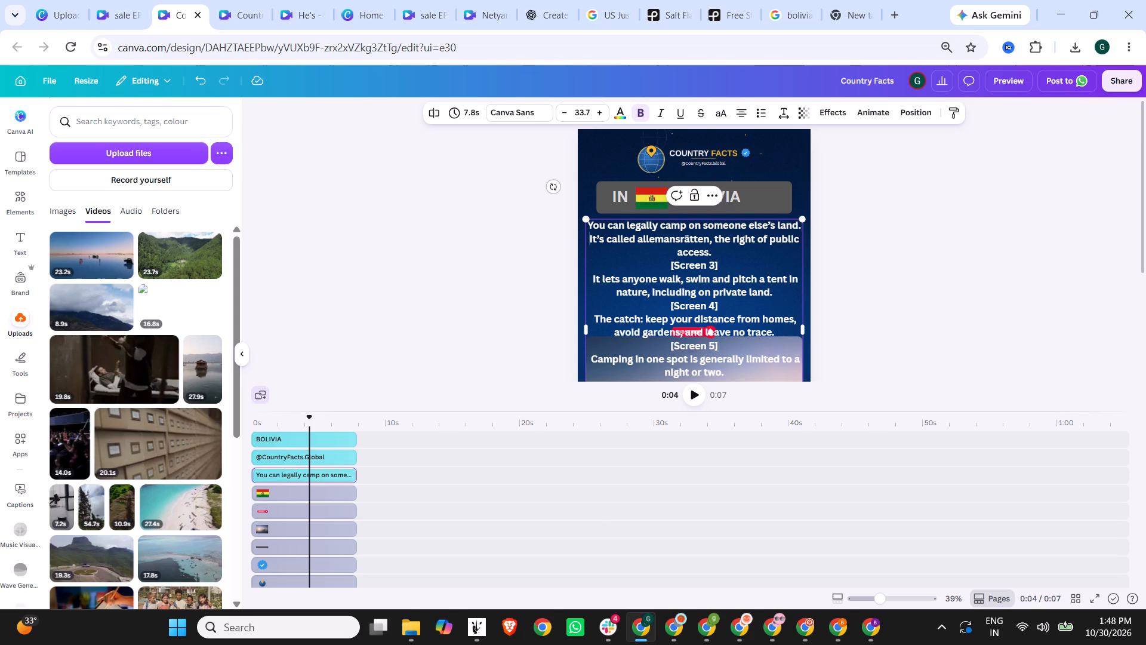
key("space")
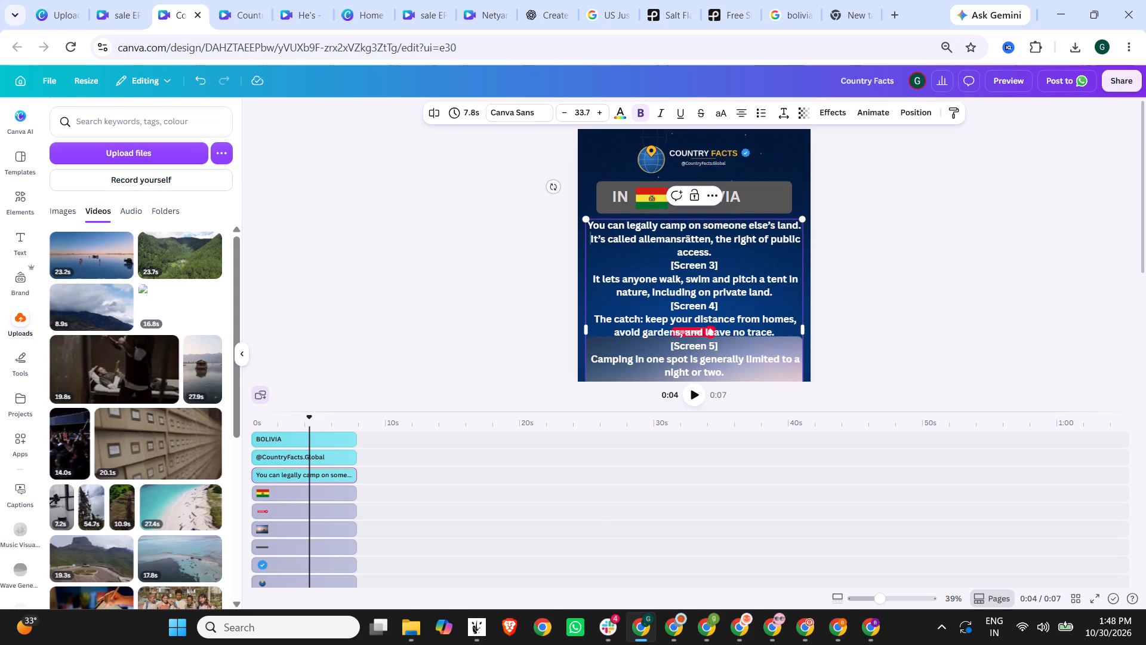
left_click(719, 253)
key("Delete")
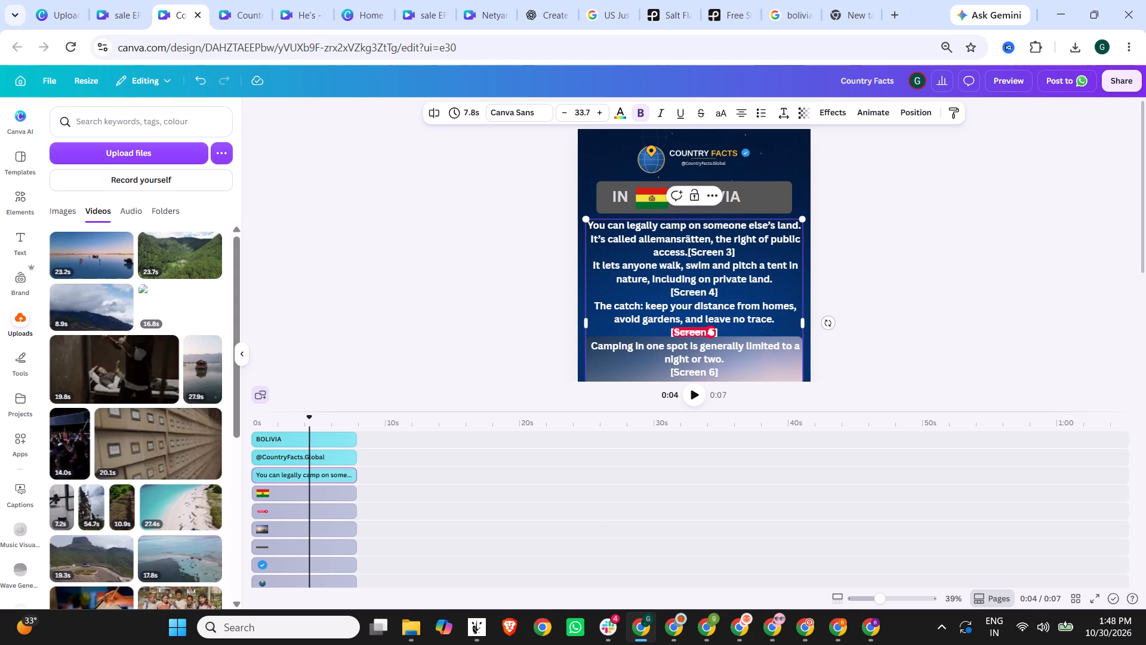
left_click_drag(766, 250, 689, 248)
left_click_drag(689, 248, 686, 248)
key("Delete")
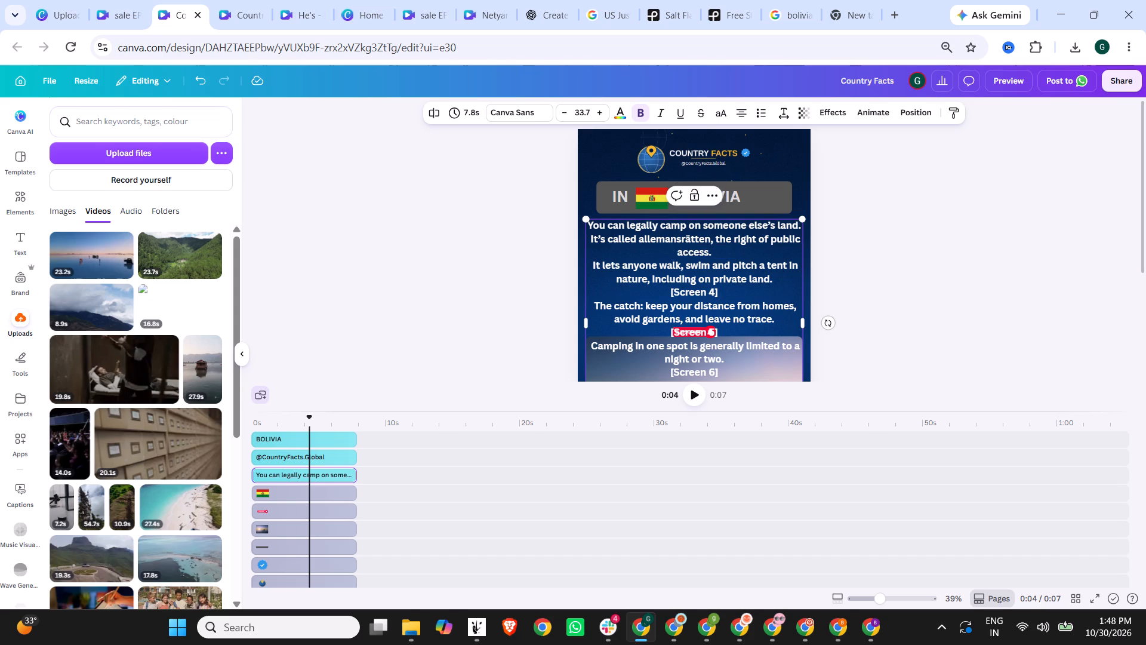
key("Delete")
left_click_drag(744, 277, 676, 277)
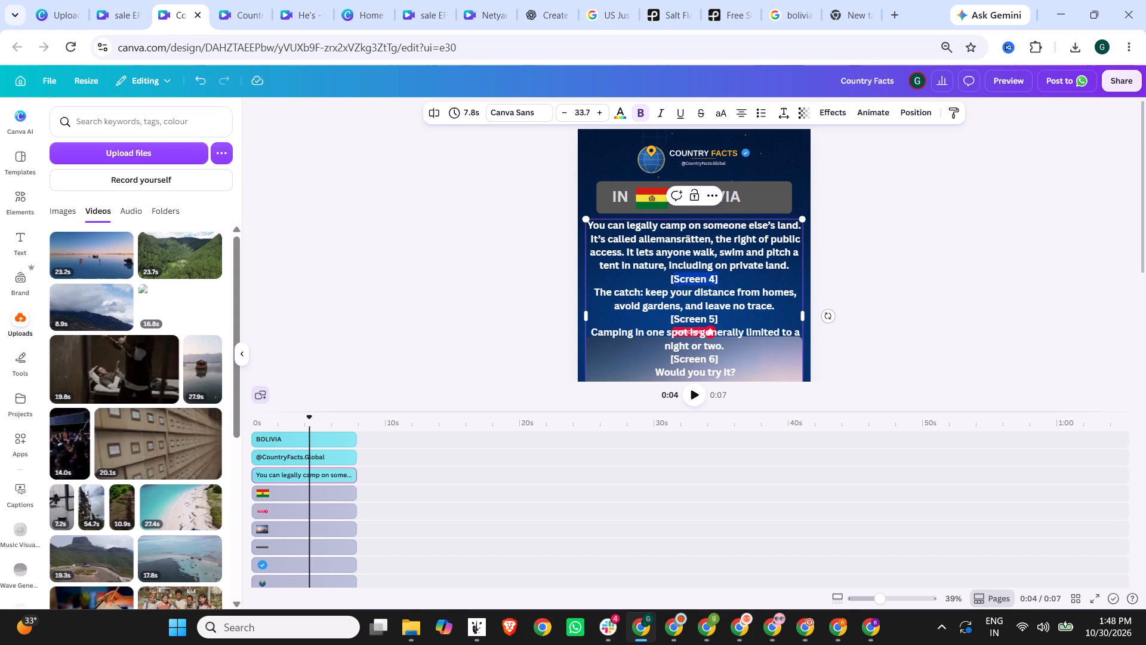
left_click_drag(676, 277, 668, 277)
key("BackSpace")
key("BackSpace")
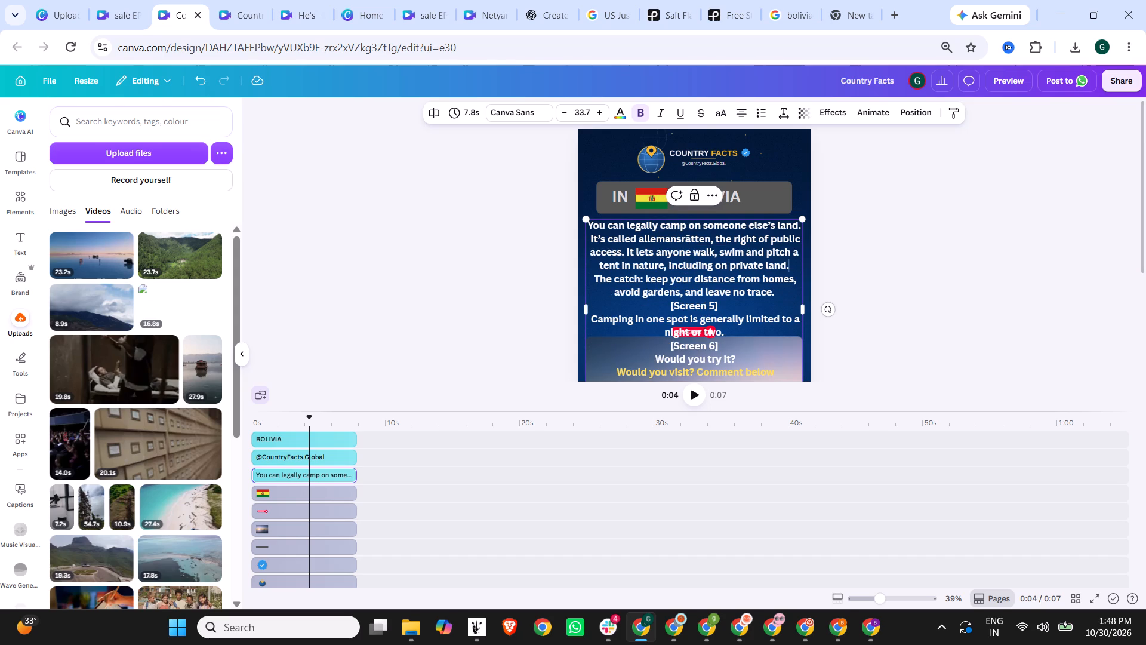
Remove the [Screen 5] and [Screen 6] labels from the fact text, running the camping-limit sentence on after "leave no trace.".
left_click(783, 296)
key("Delete")
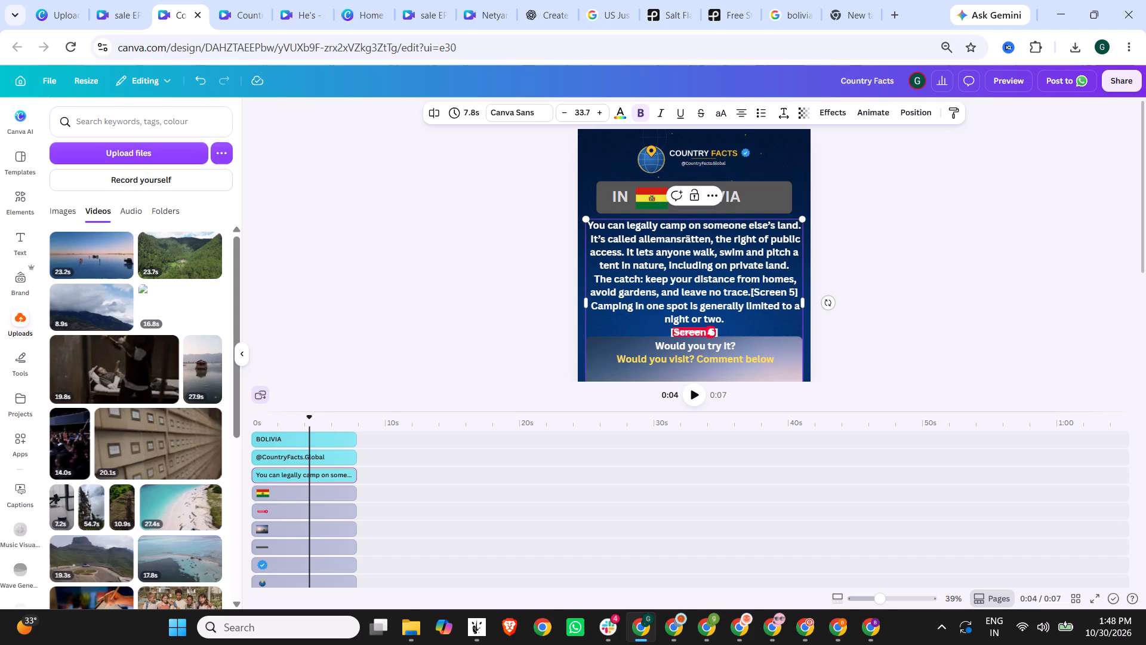
left_click_drag(797, 293, 752, 293)
left_click_drag(752, 293, 751, 293)
key("BackSpace")
key("Delete")
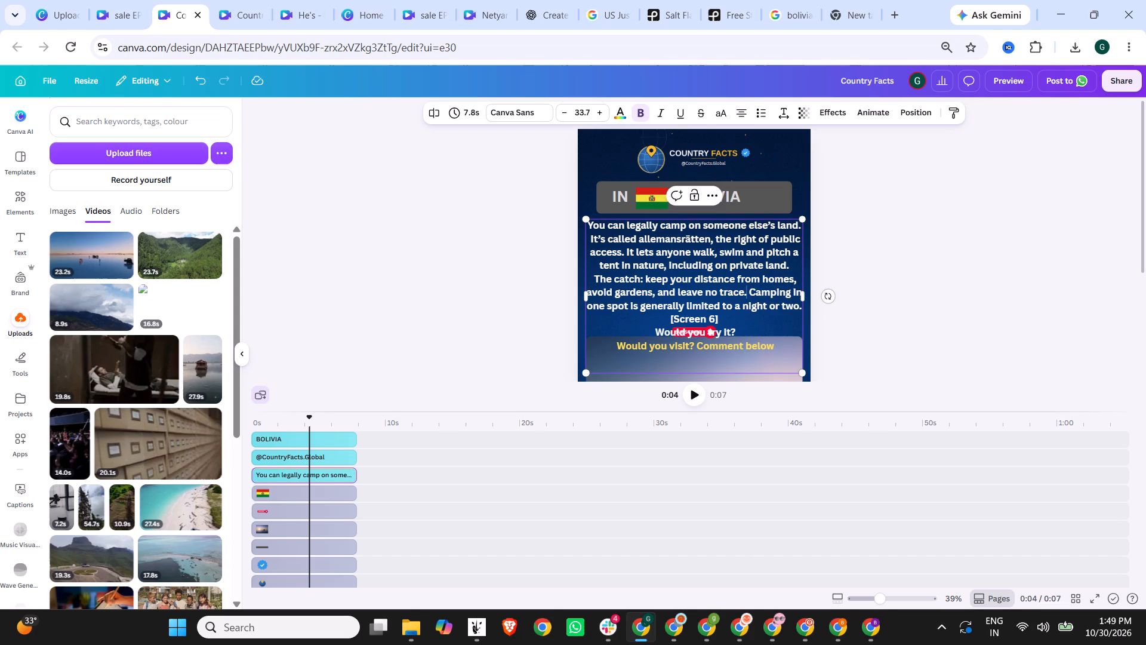
left_click(756, 321)
left_click_drag(746, 320, 674, 319)
left_click_drag(674, 319, 651, 319)
key("Delete")
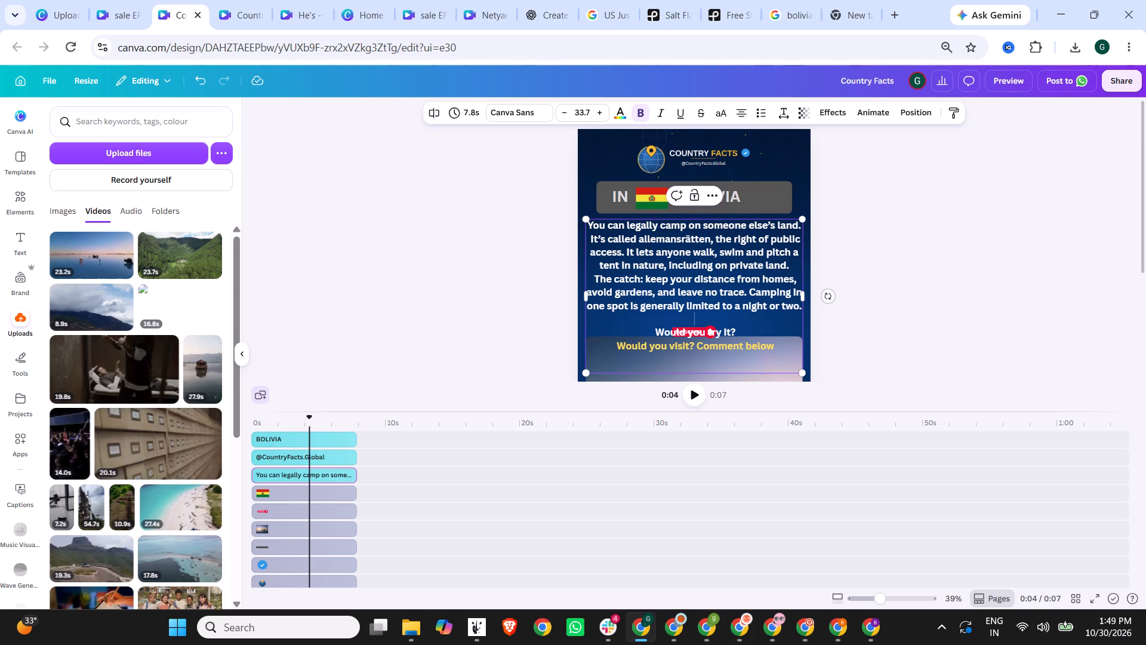
Merge the closing lines into "Would you try it? Comment below", deleting "Would you visit?" and the blank line above.
left_click(756, 329)
key("Delete")
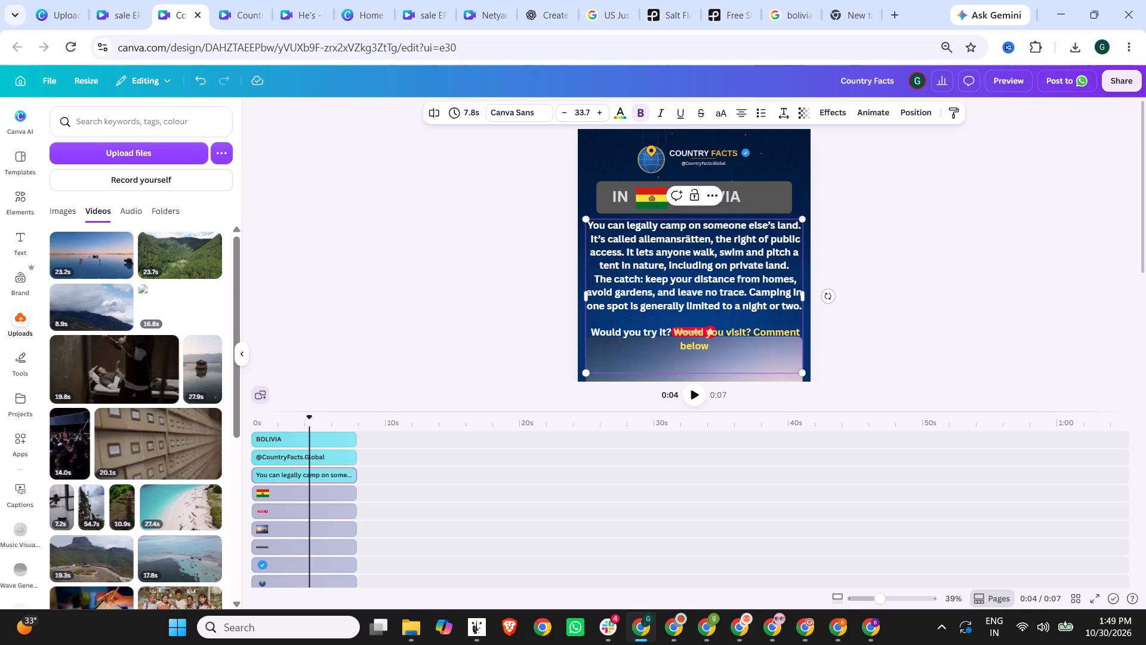
left_click_drag(753, 330, 676, 328)
key("BackSpace")
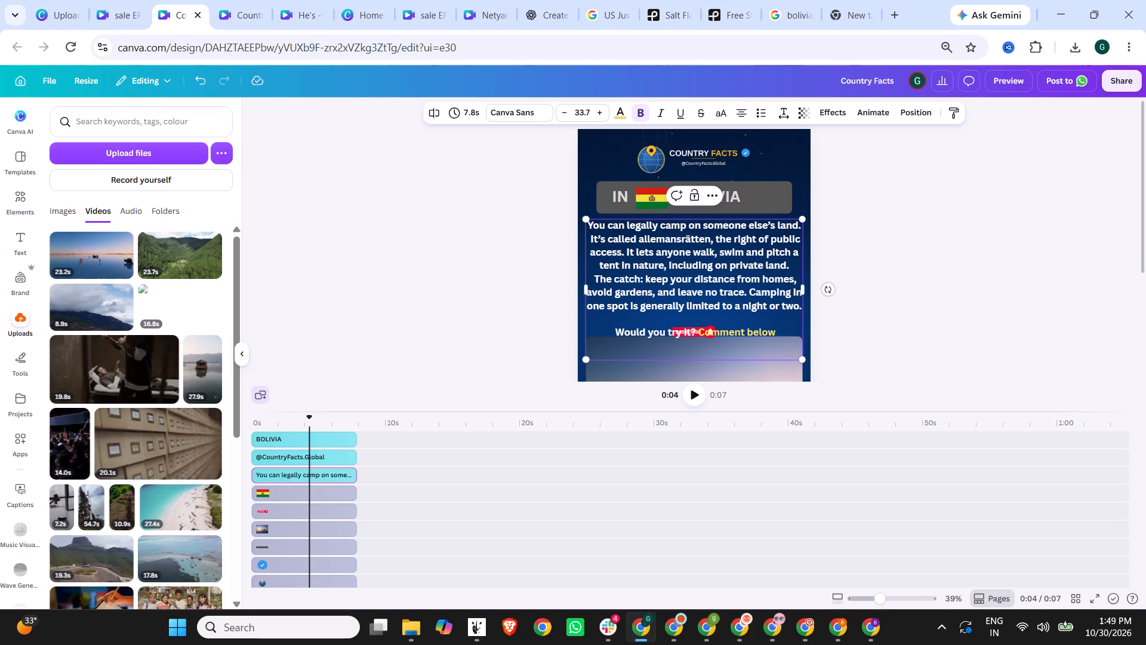
left_click(720, 315)
key("Delete")
Colour the whole closing line "Would you try it? Comment below" yellow.
left_click_drag(777, 319, 598, 319)
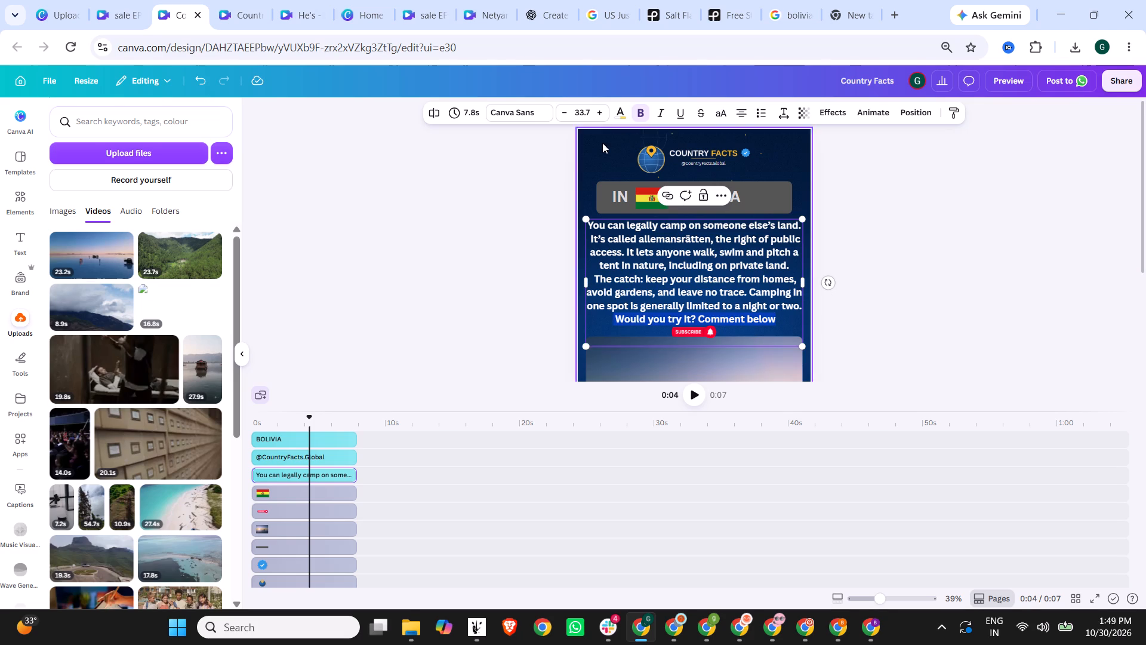
left_click(618, 109)
left_click(106, 193)
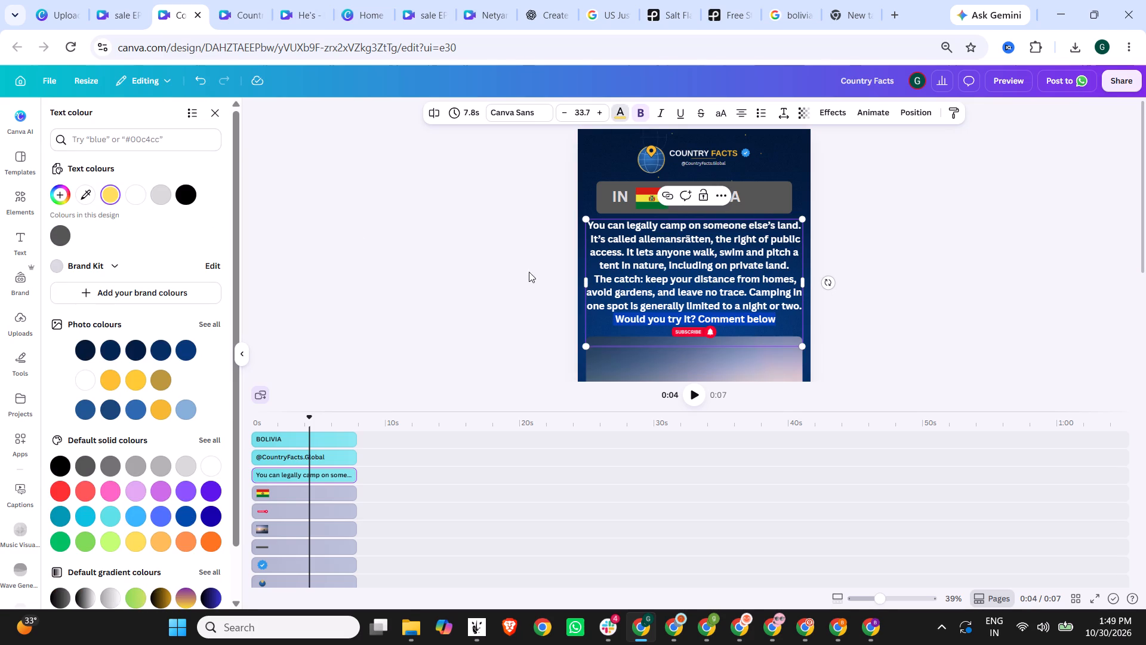
left_click(652, 257)
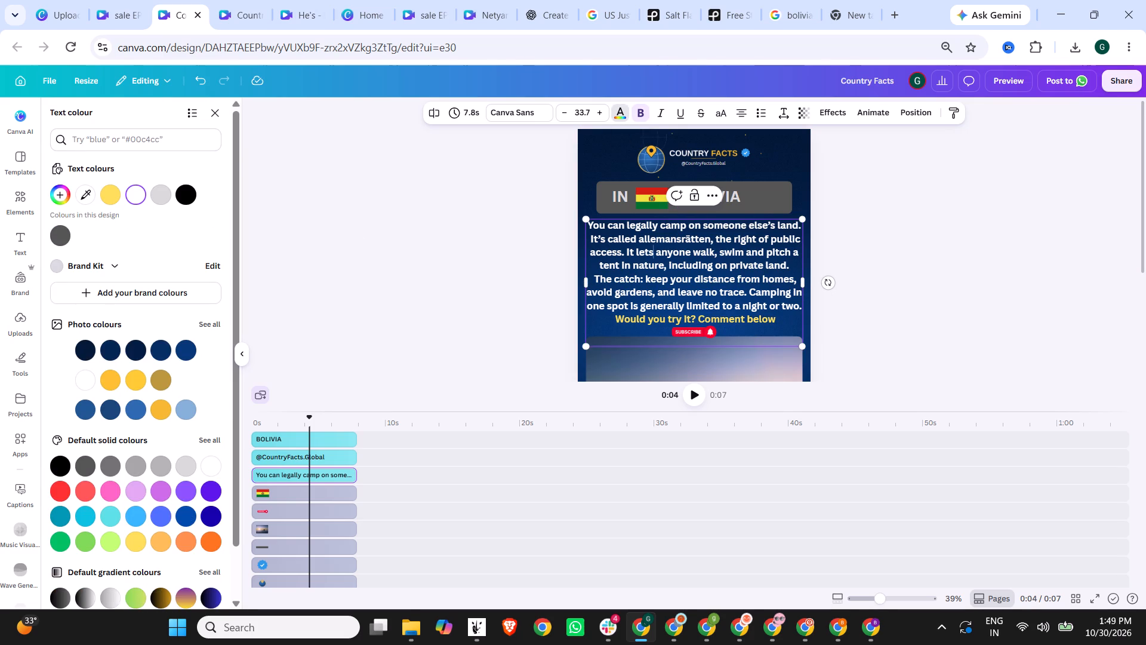
Highlight "allemansrätten", "walk, swim and pitch" and "leave no trace." in yellow within the fact text.
left_click_drag(637, 241, 708, 239)
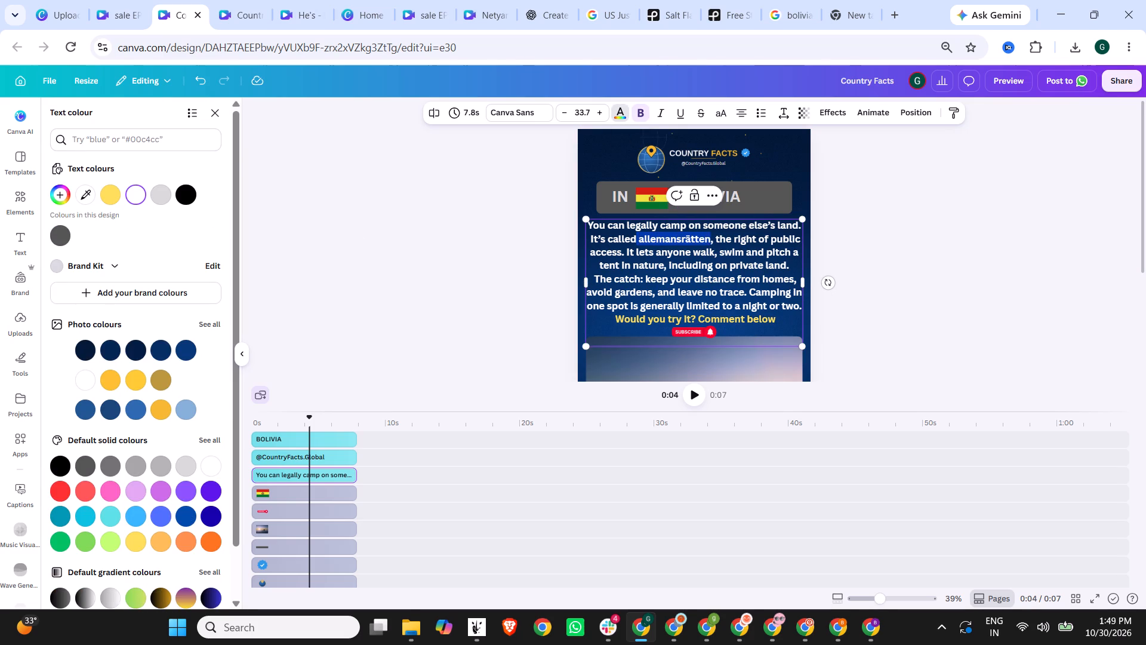
left_click_drag(708, 239, 708, 239)
left_click(113, 193)
left_click(674, 282)
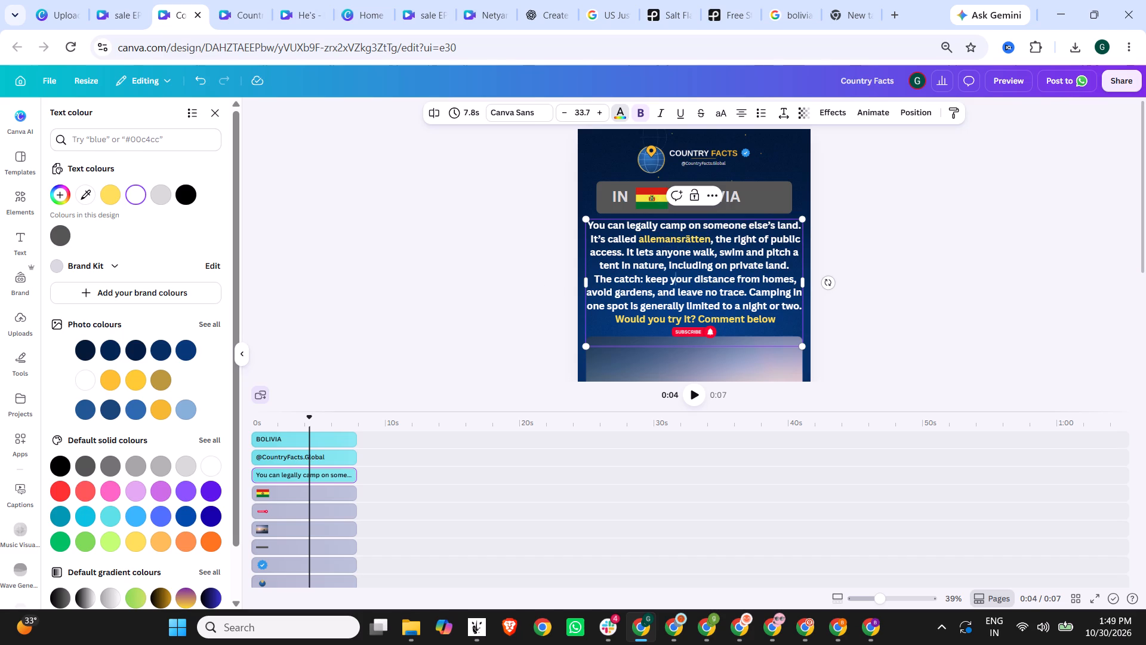
left_click_drag(693, 253, 791, 251)
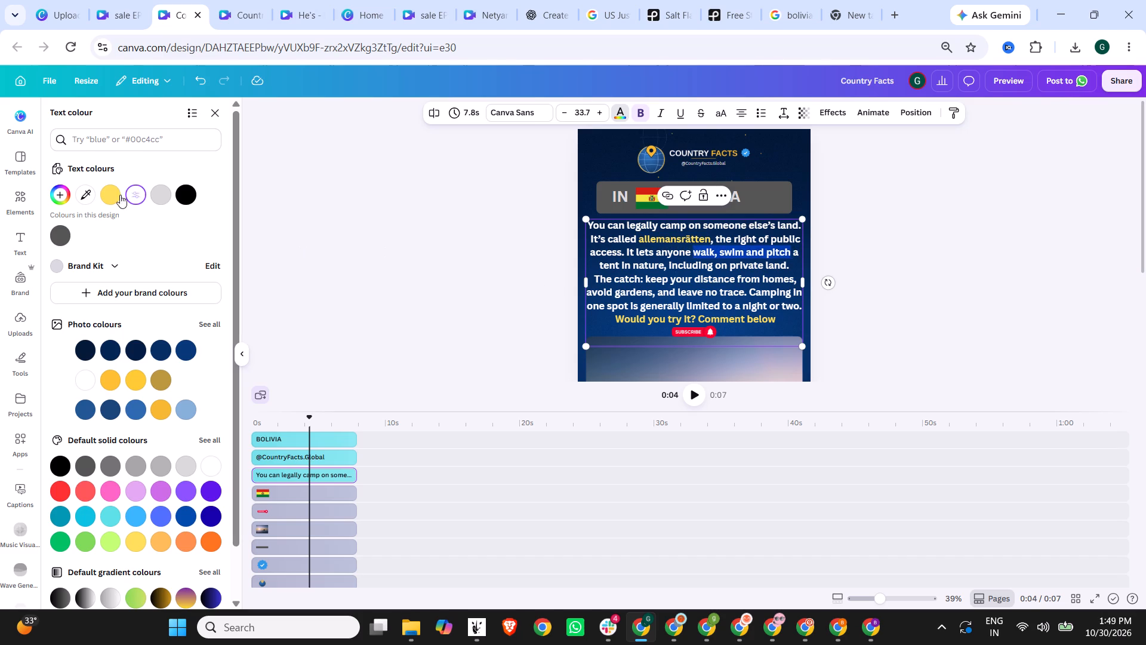
left_click(116, 193)
left_click(712, 281)
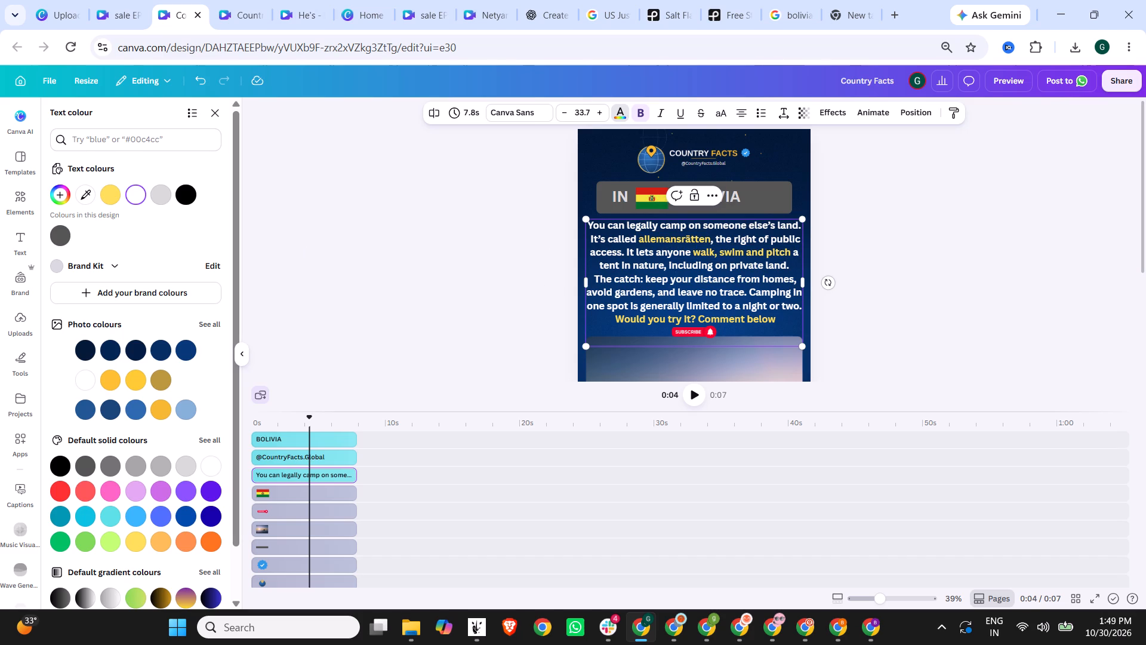
left_click_drag(747, 291, 676, 292)
left_click_drag(676, 292, 677, 292)
left_click(112, 195)
left_click(734, 315)
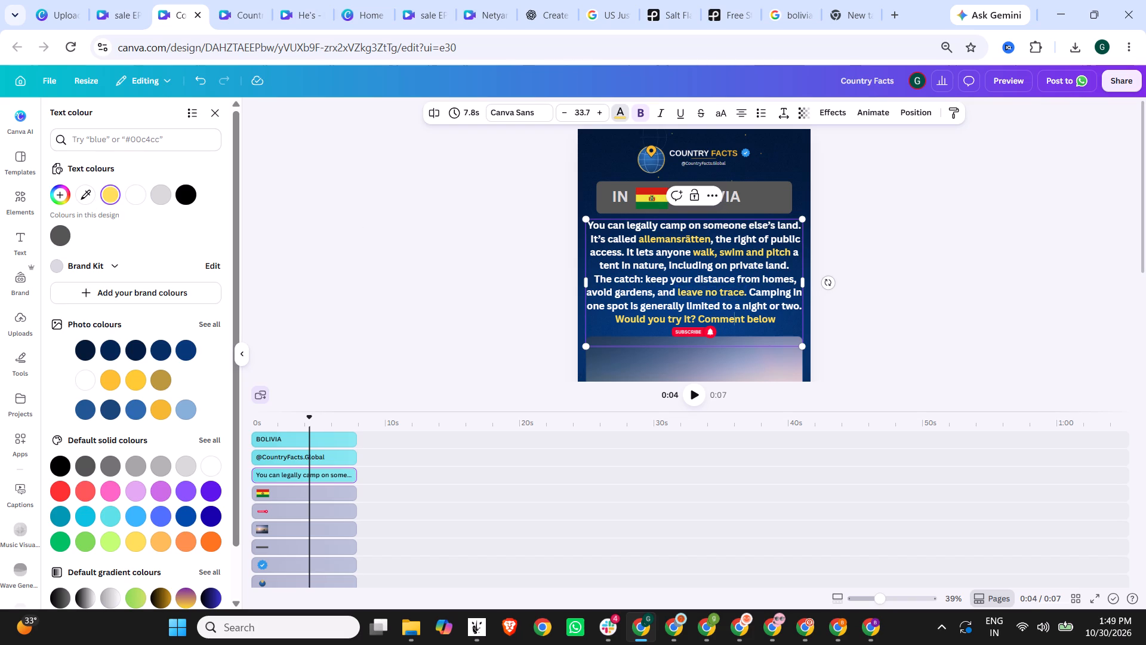
left_click(886, 277)
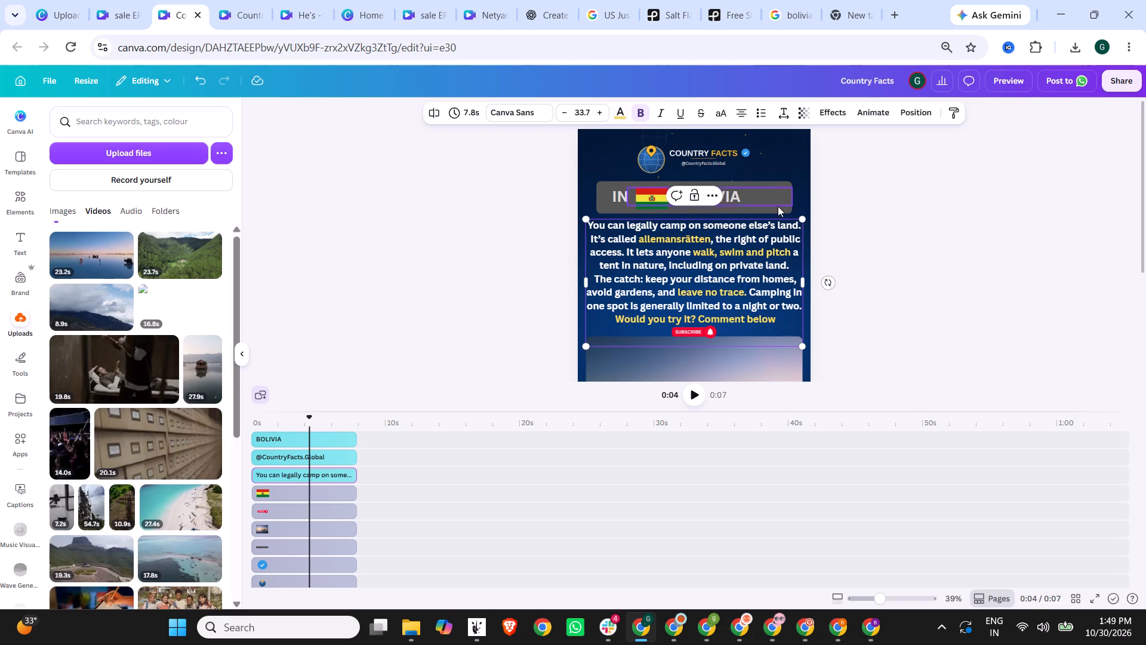
Replace the country name in the heading with SWEDEN.
double_click(745, 188)
left_click_drag(745, 191, 681, 192)
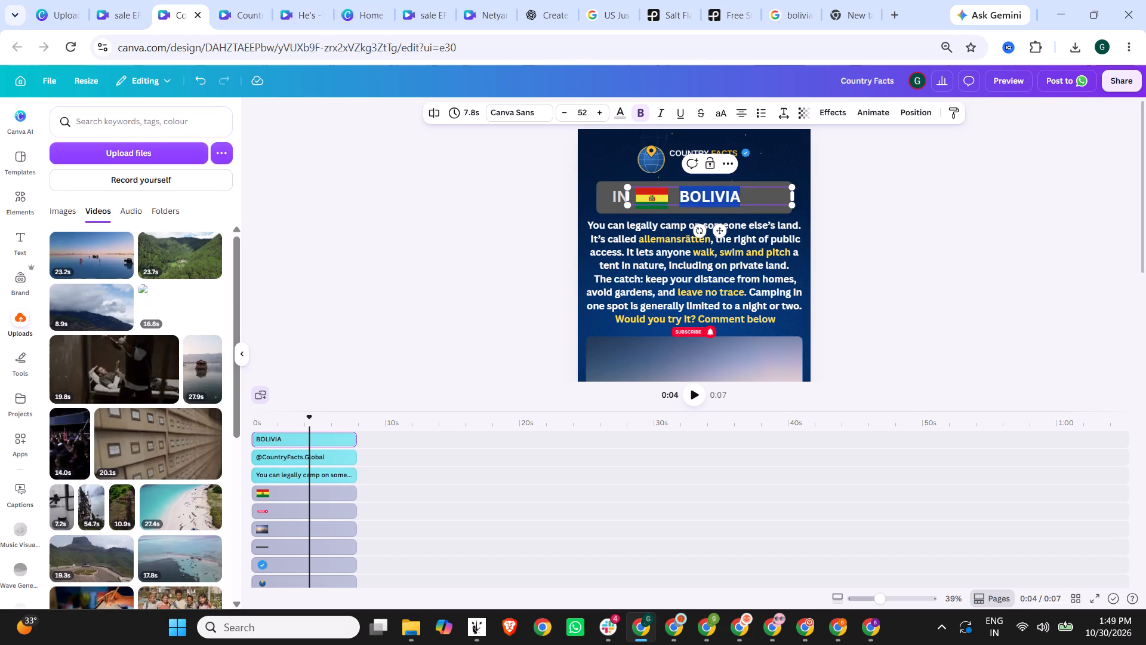
left_click_drag(681, 192, 676, 192)
type("SWEDEN")
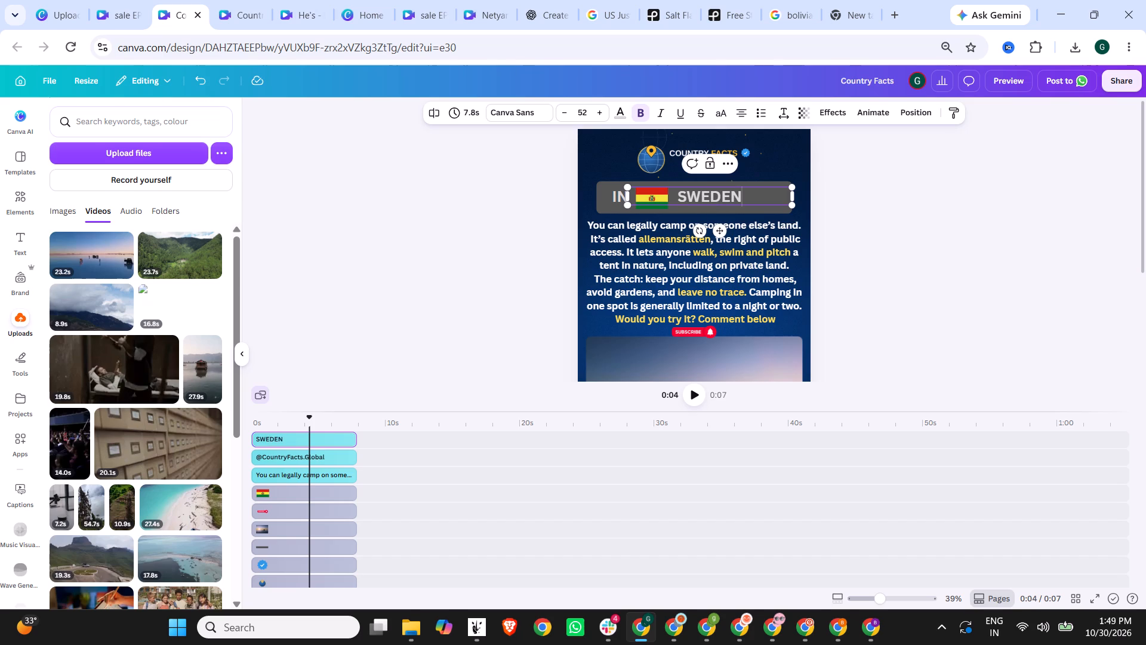
left_click(916, 191)
Search Google Images for "Sweden flag" and copy the plain flag image from the Wikipedia result.
left_click(859, 0)
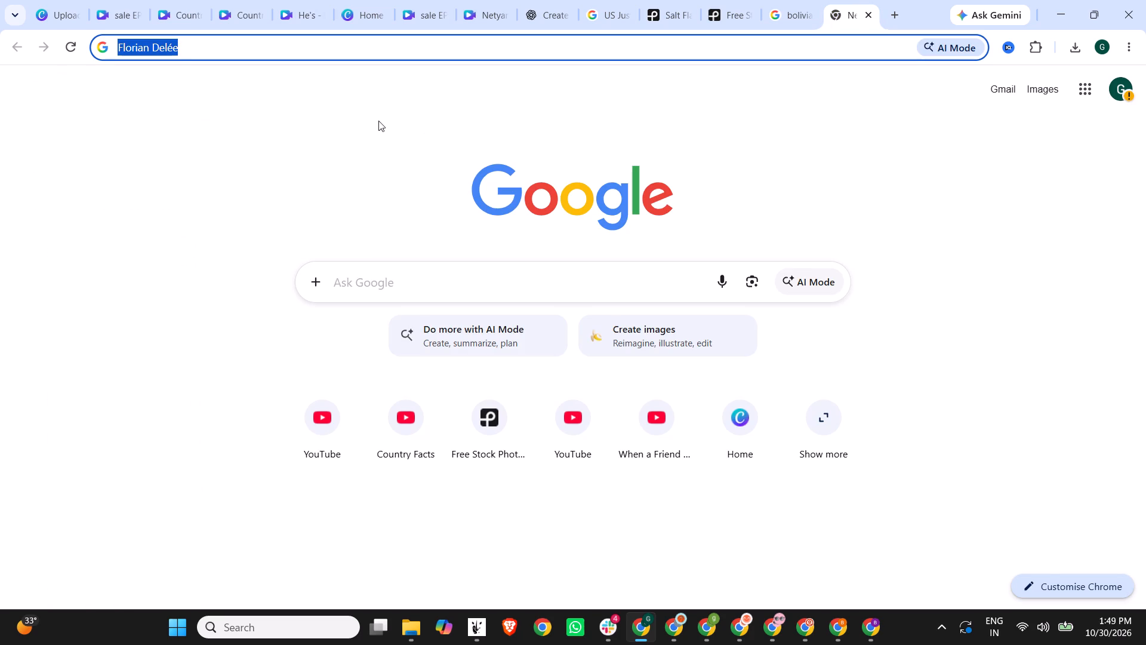
type("Sweden flag")
key("Return")
left_click(262, 148)
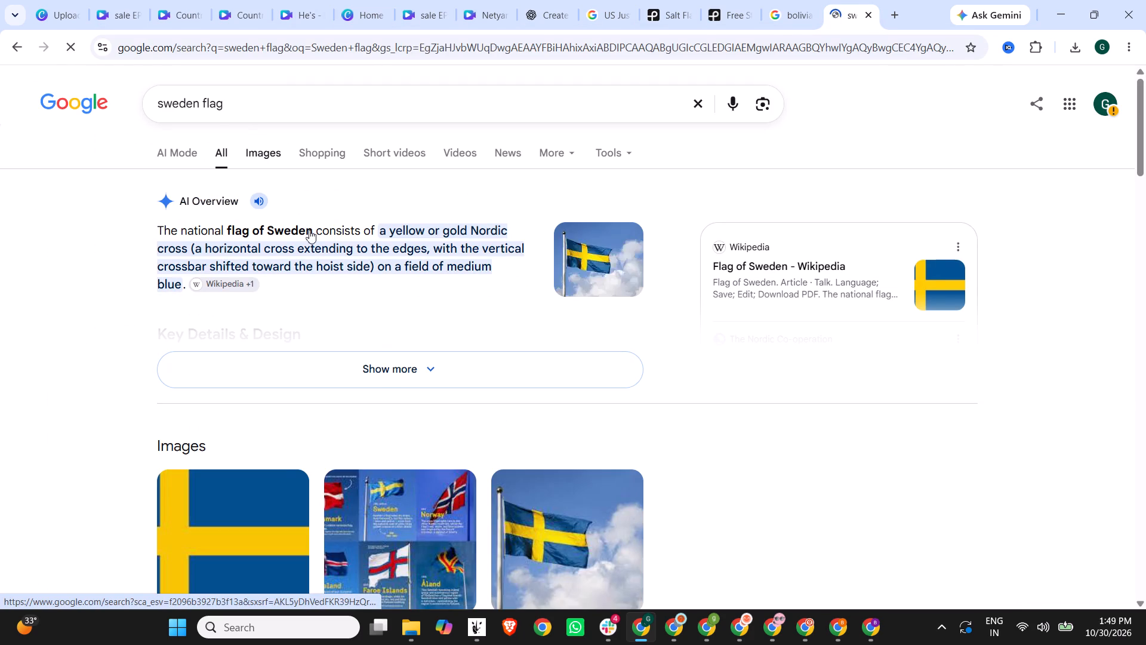
left_click(149, 306)
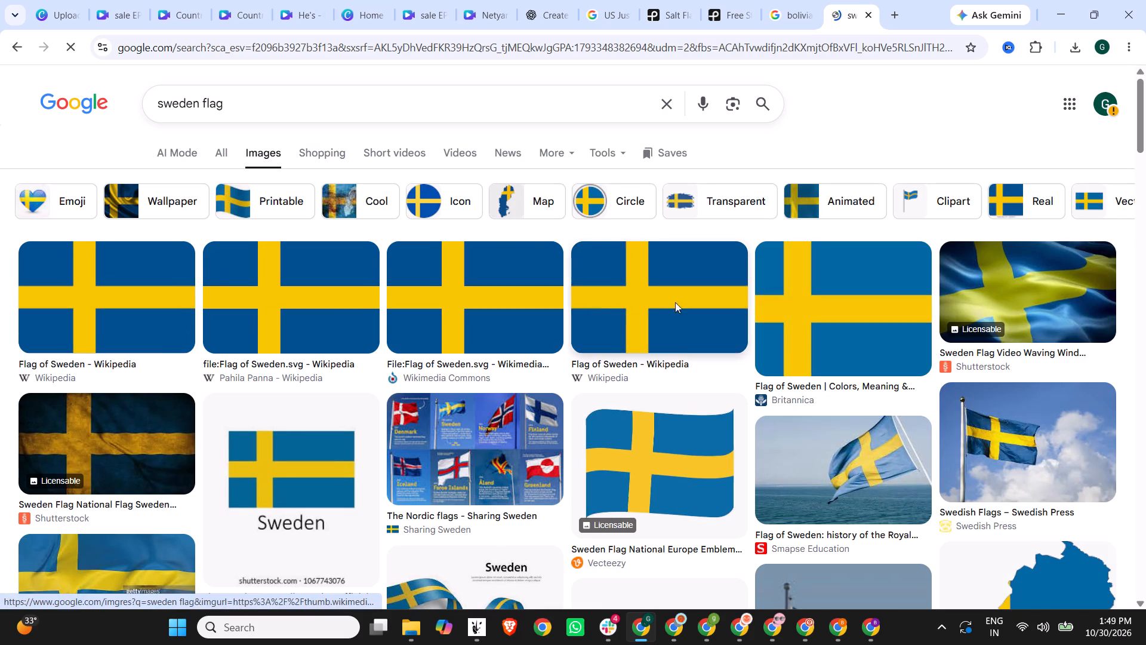
right_click(883, 333)
right_click(828, 333)
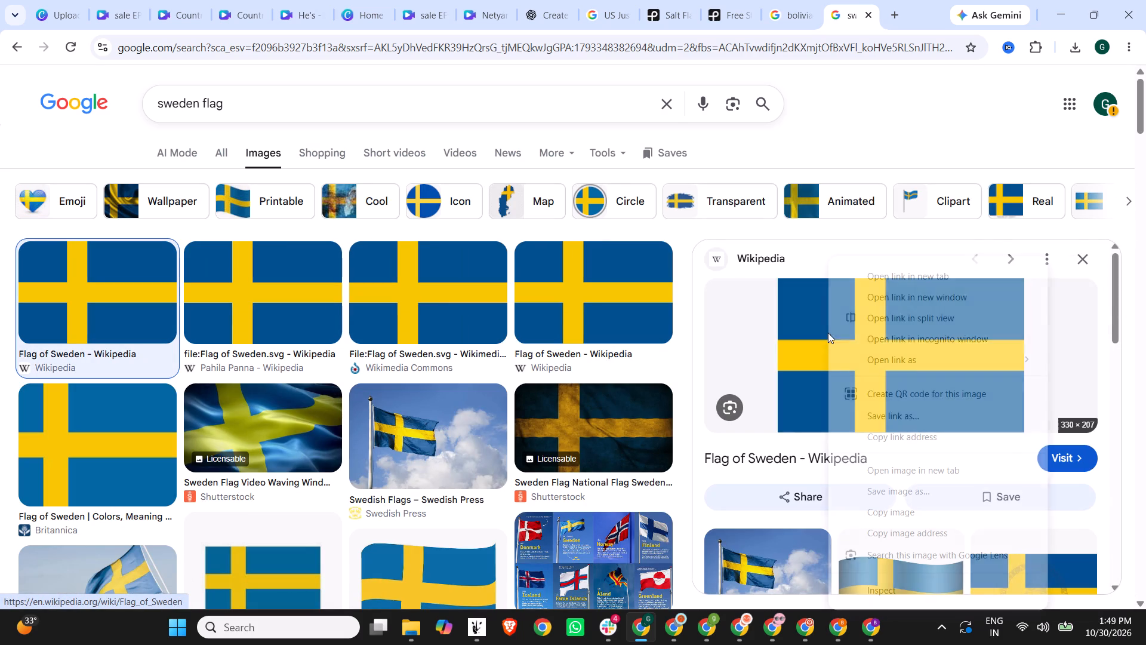
left_click(891, 513)
Paste the Swedish flag into the Canva design and shrink it to cover the Bolivian flag between IN and SWEDEN.
left_click(173, 0)
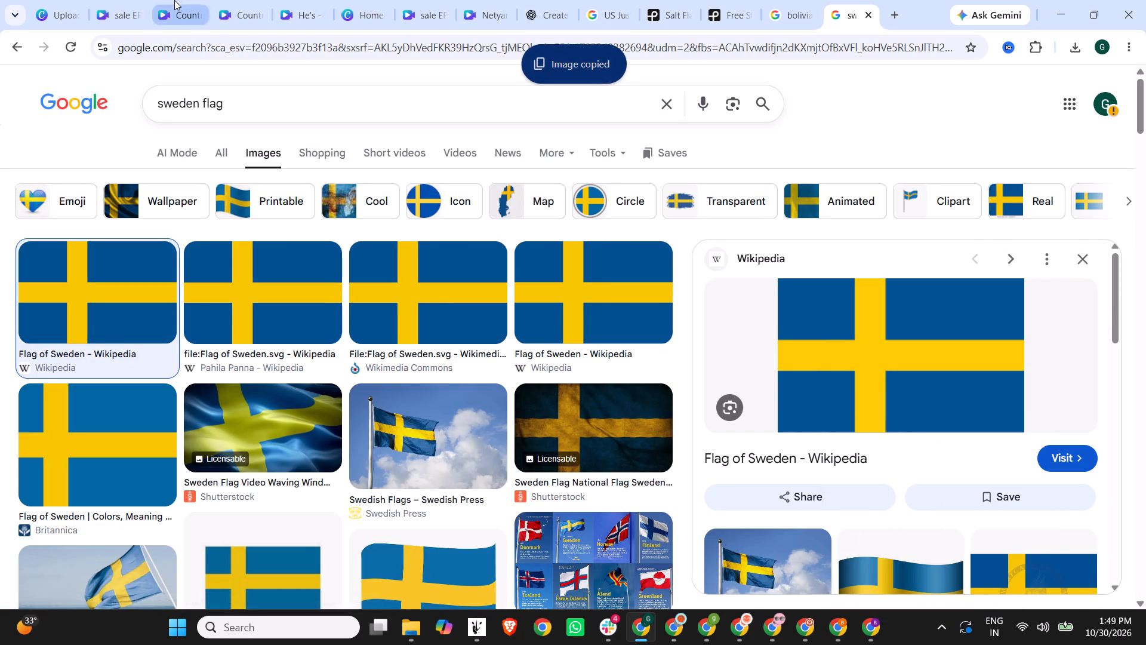
left_click(652, 199)
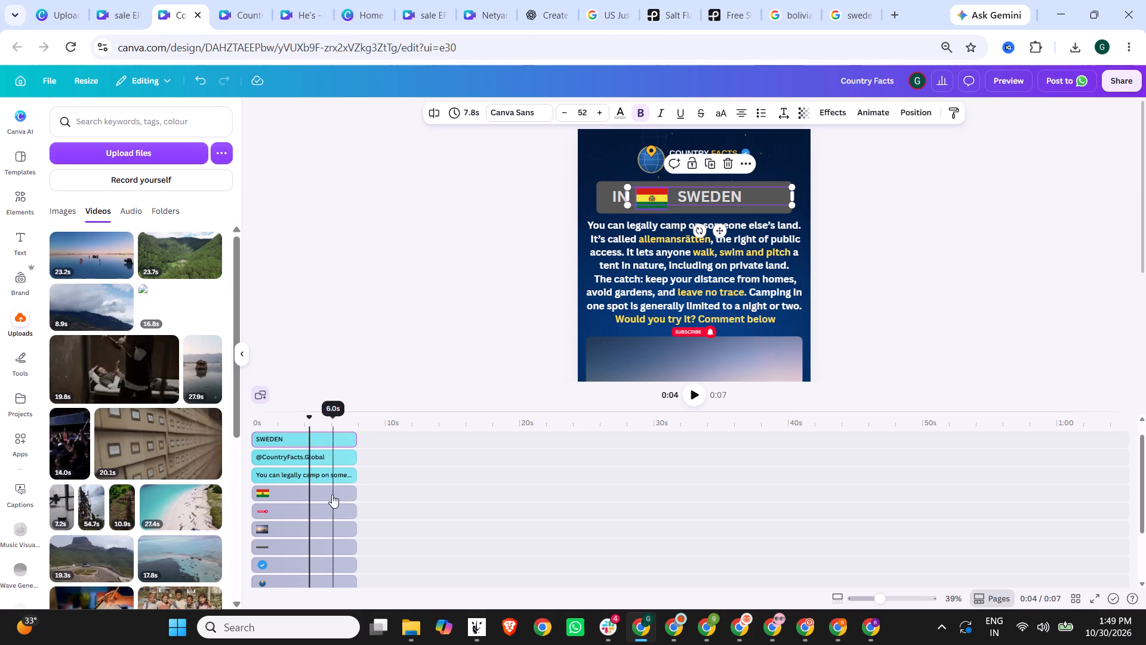
left_click(321, 493)
key("ctrl+v")
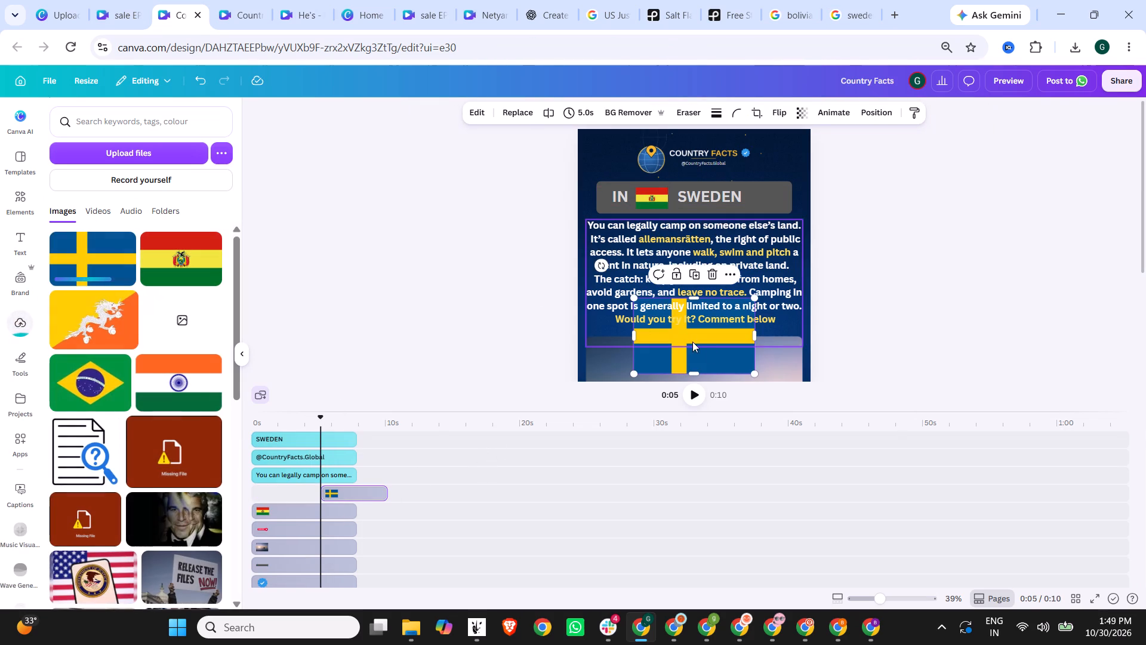
left_click_drag(714, 355, 716, 245)
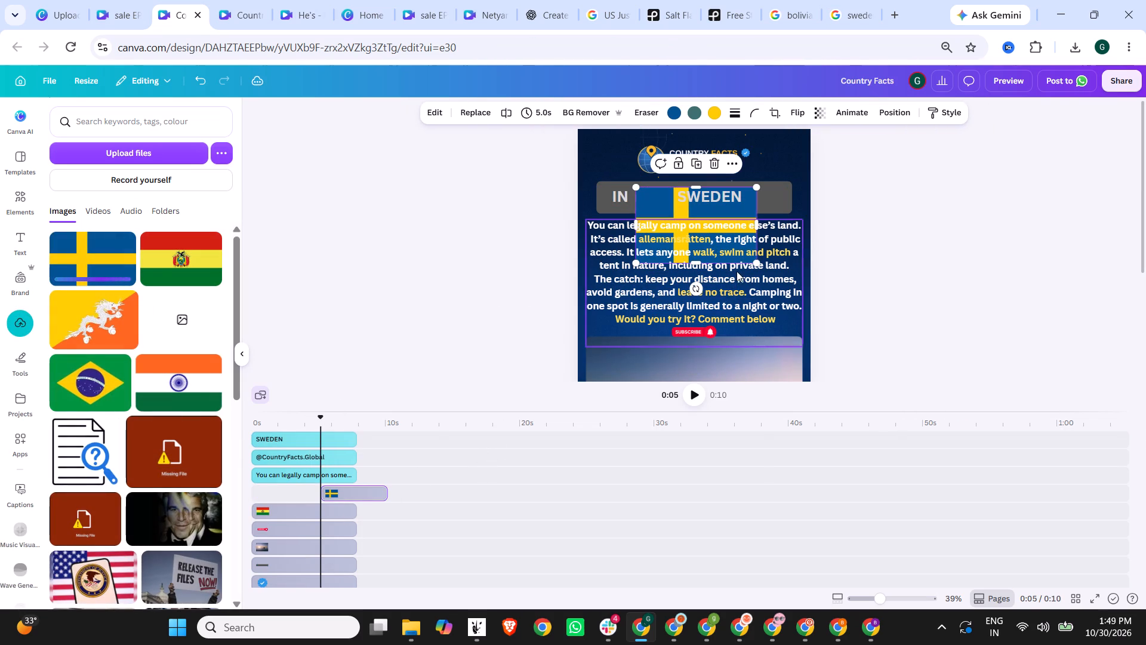
left_click_drag(759, 264, 671, 210)
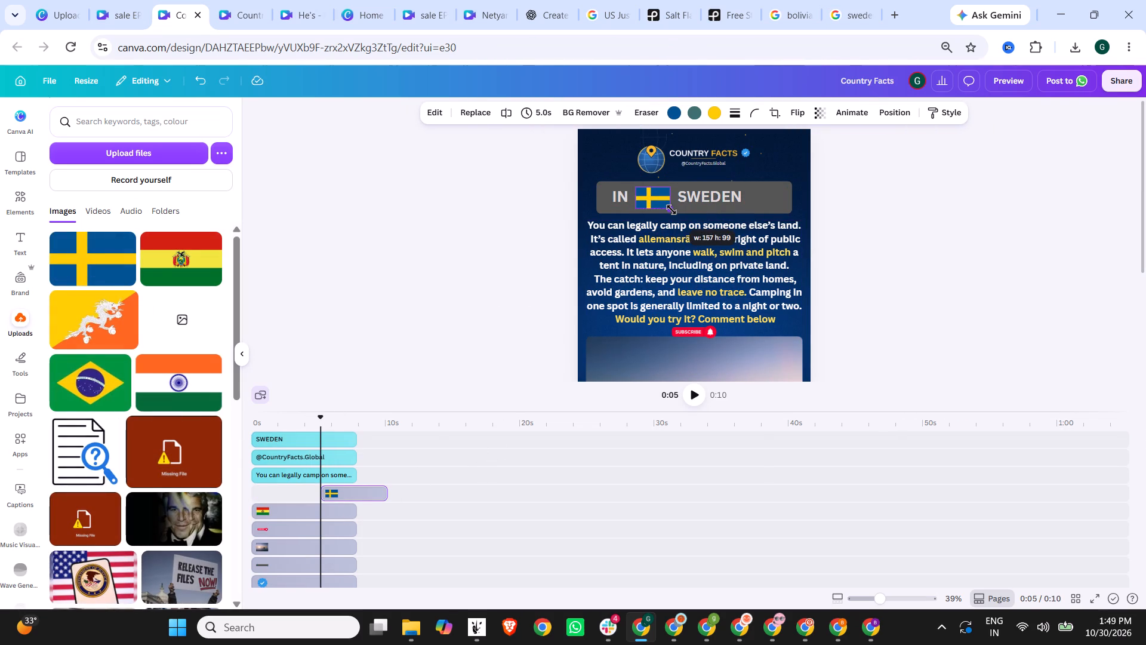
left_click_drag(671, 210, 669, 210)
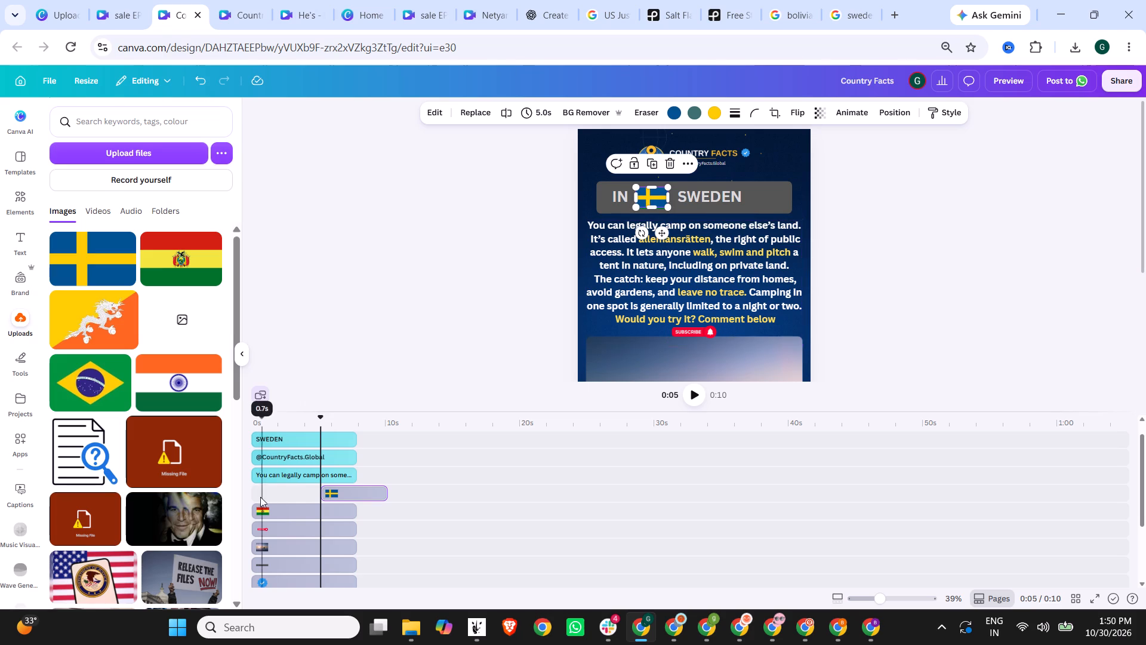
Delete the Bolivian flag layer from the timeline.
left_click(279, 507)
key("Delete")
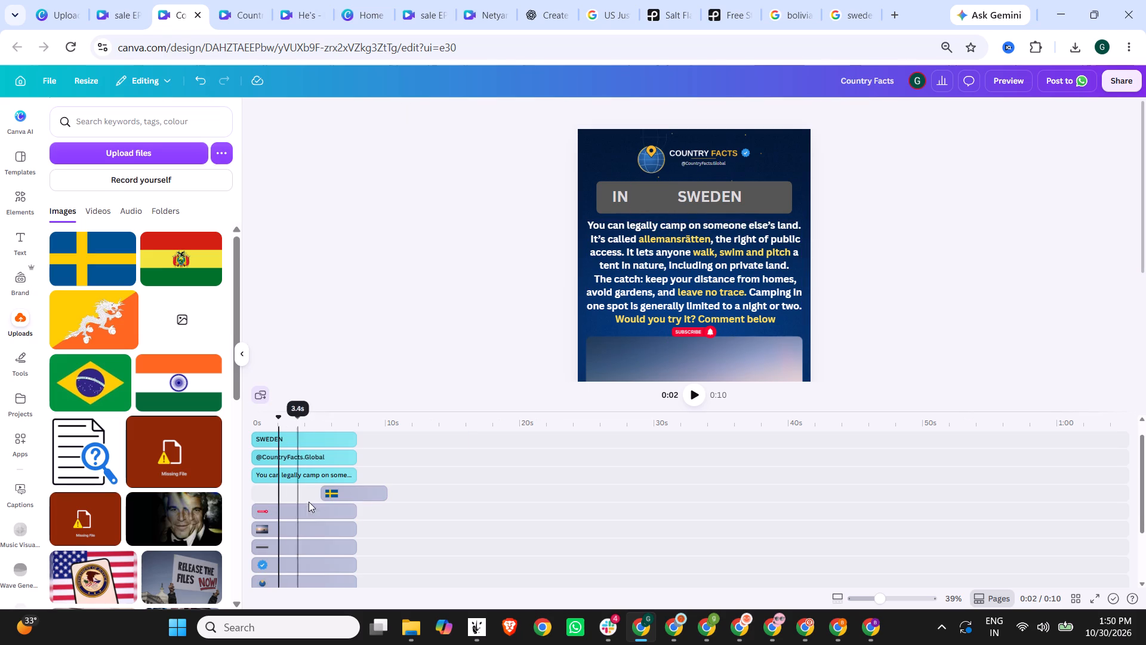
Move the Swedish flag's clip to the start of the timeline, extend it to 7.8 s like the other layers, and check the ending.
left_click(355, 492)
left_click_drag(350, 490, 304, 490)
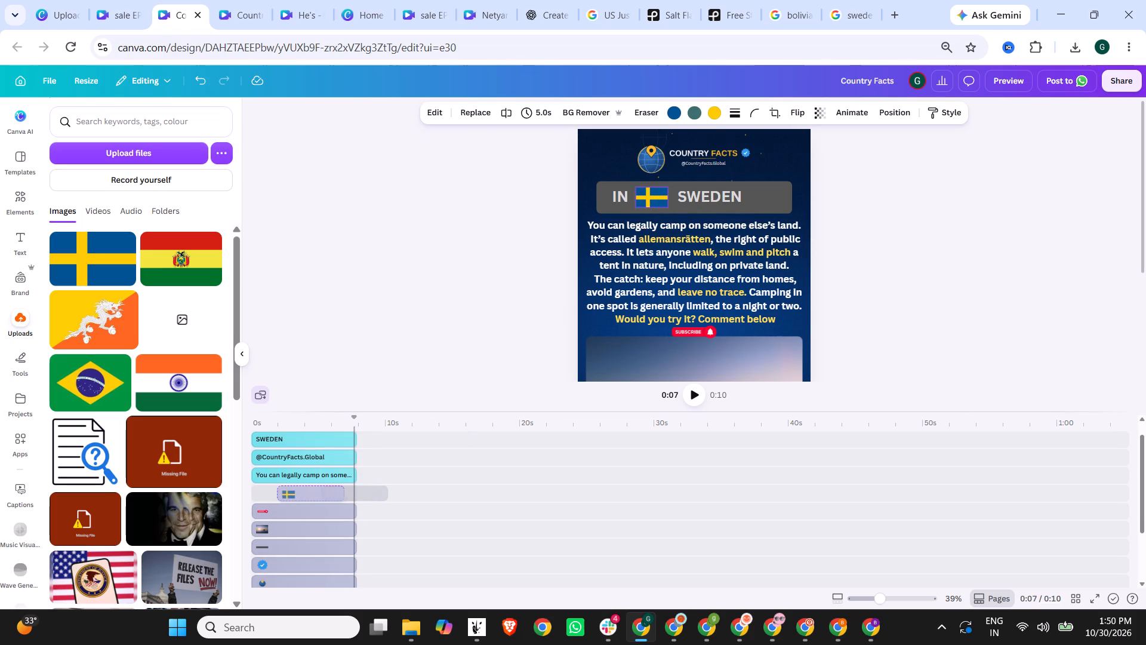
left_click_drag(304, 490, 282, 489)
left_click_drag(317, 490, 347, 492)
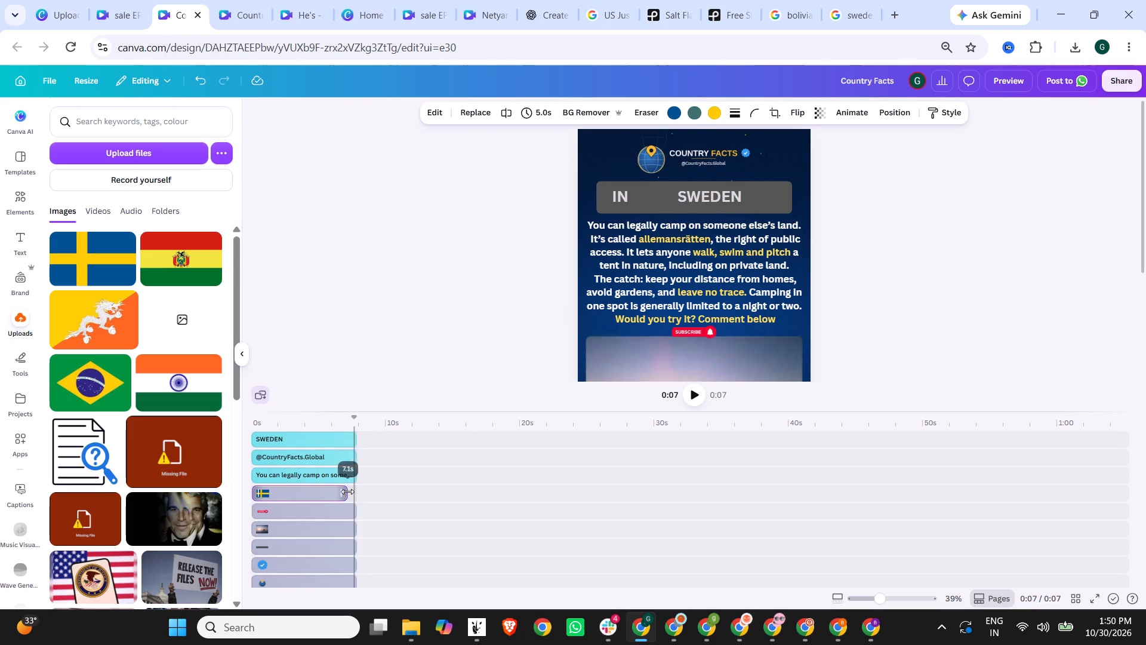
left_click_drag(347, 492, 349, 492)
left_click(300, 424)
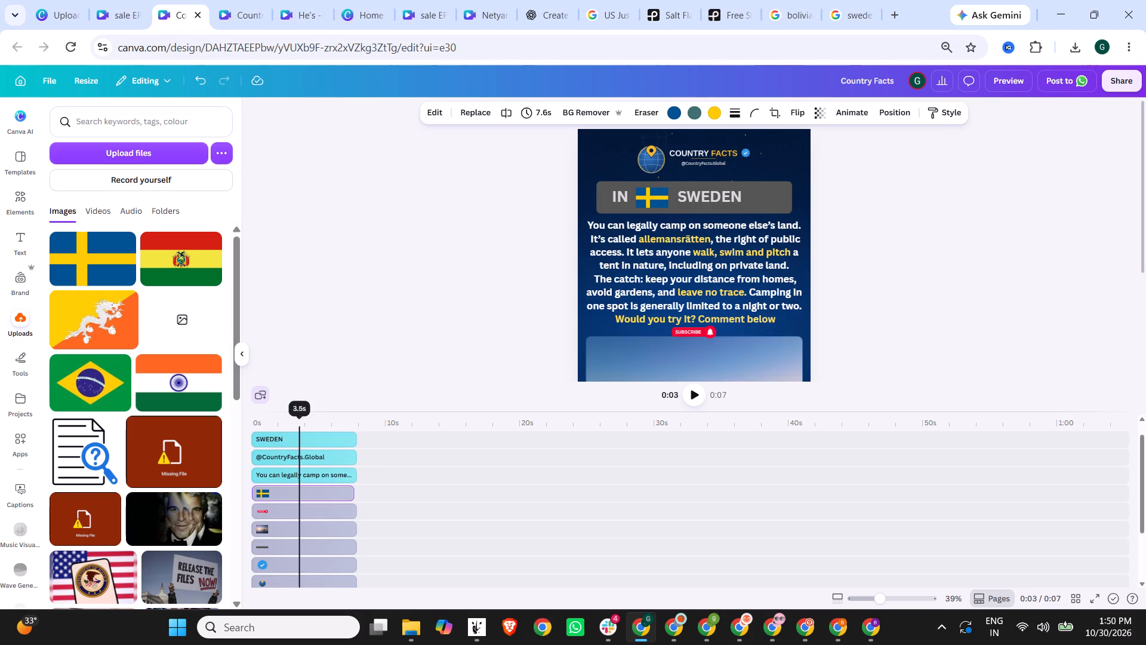
left_click_drag(350, 492, 356, 492)
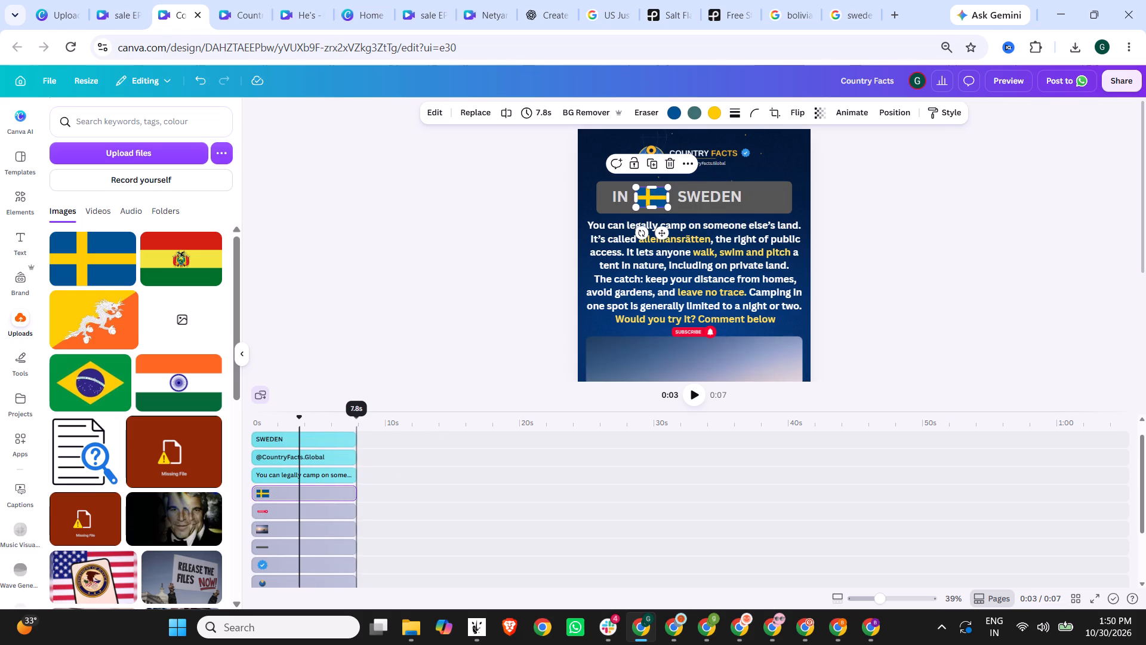
left_click(357, 425)
left_click(340, 425)
left_click(348, 424)
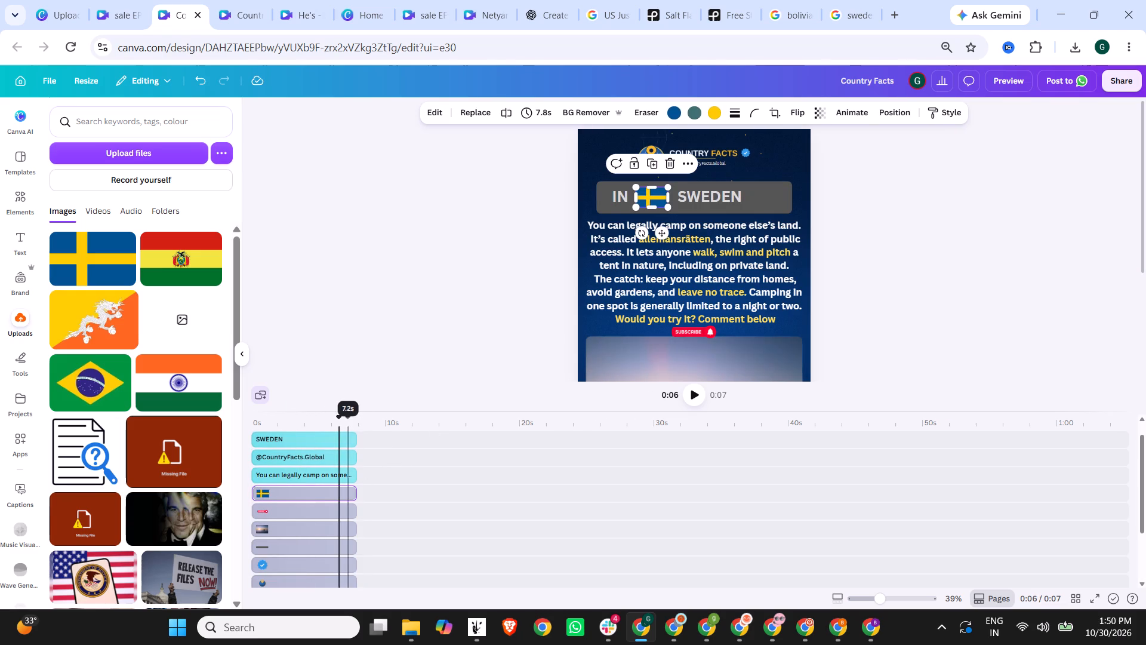
left_click(356, 424)
left_click(358, 424)
left_click(360, 421)
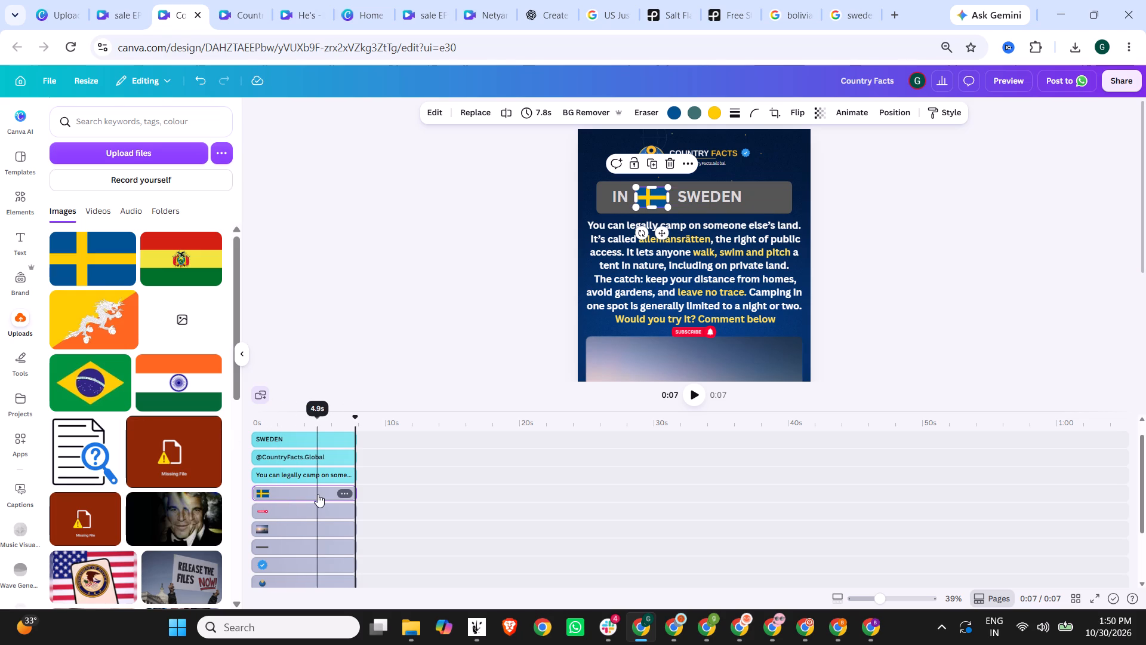
left_click(848, 226)
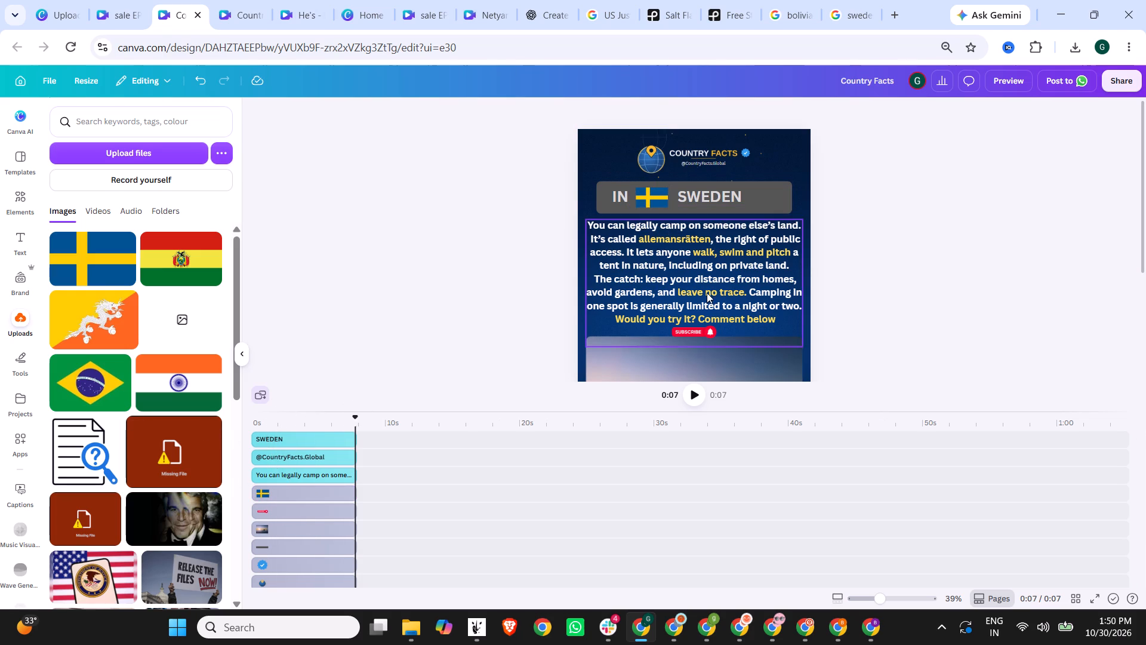
Switch to Pexels and close the open salt flats video to return to the video results.
left_click(675, 0)
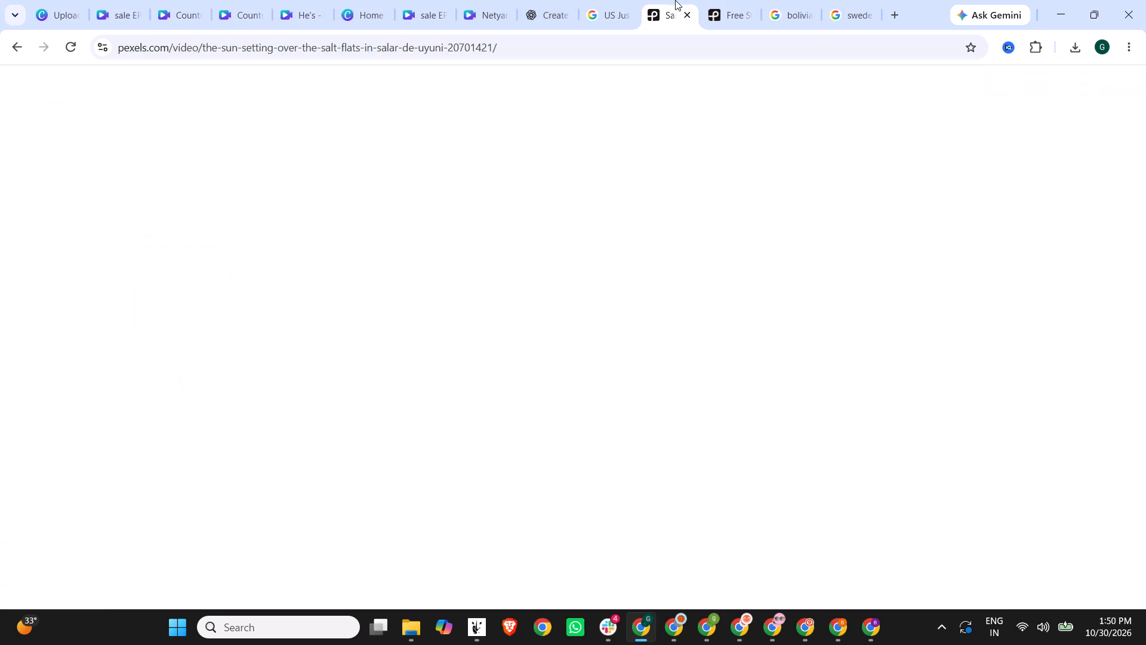
left_click(58, 111)
left_click(63, 112)
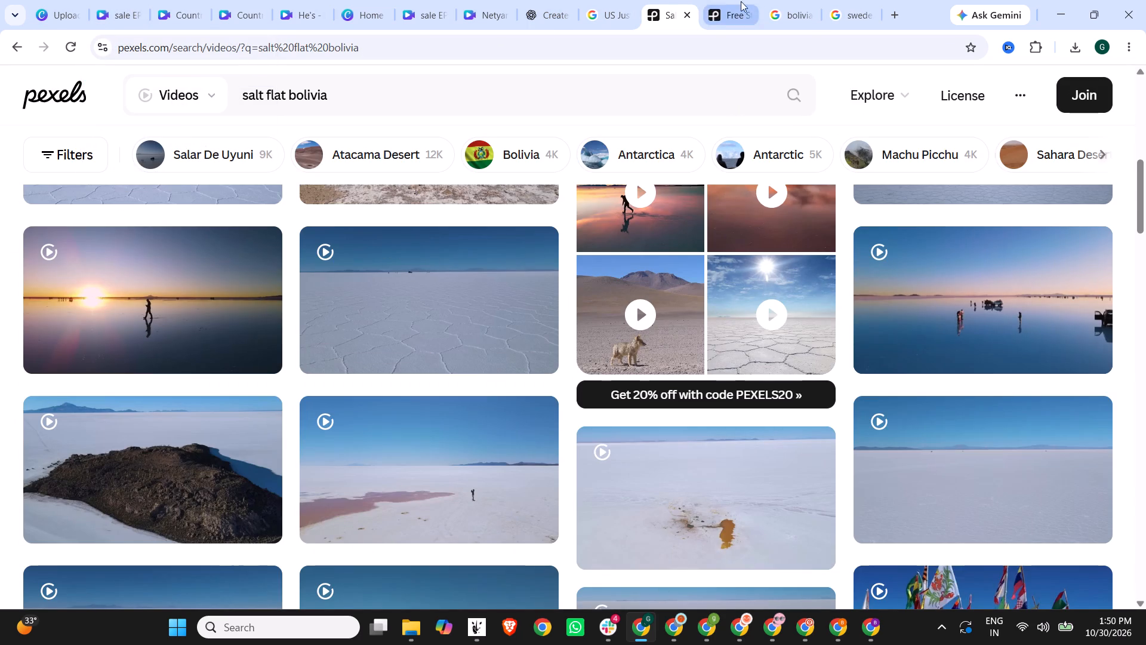
Search Pexels videos for "allemansrätten", copied from the design's fact text, and browse the results for suitable footage.
left_click(156, 0)
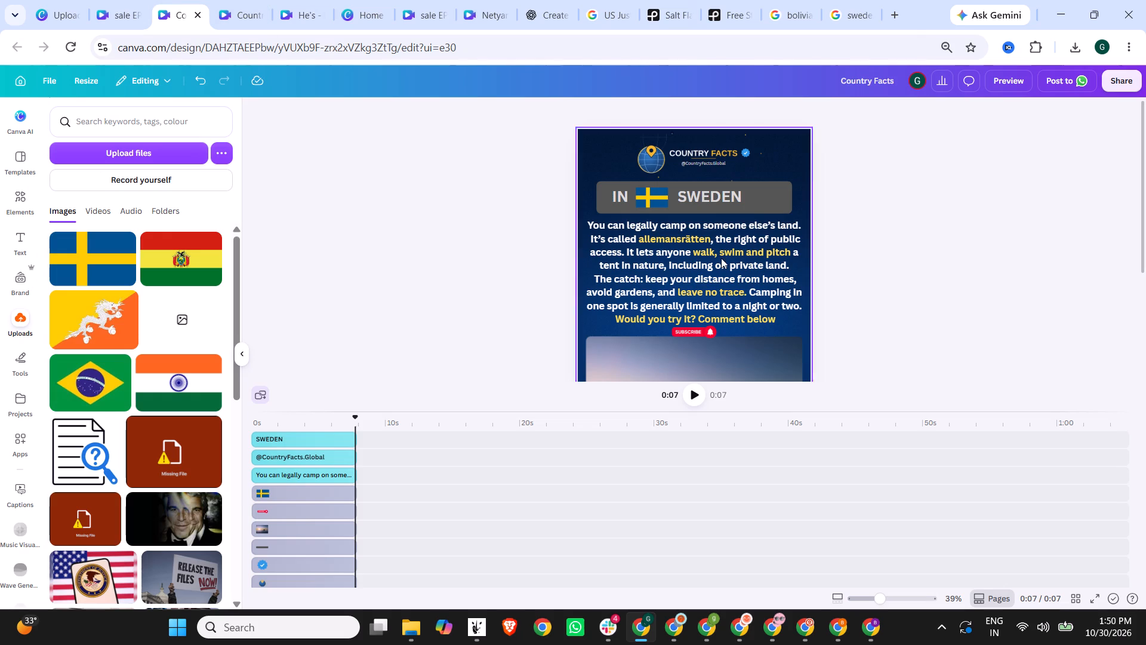
left_click(677, 236)
left_click(656, 239)
left_click_drag(638, 237, 658, 237)
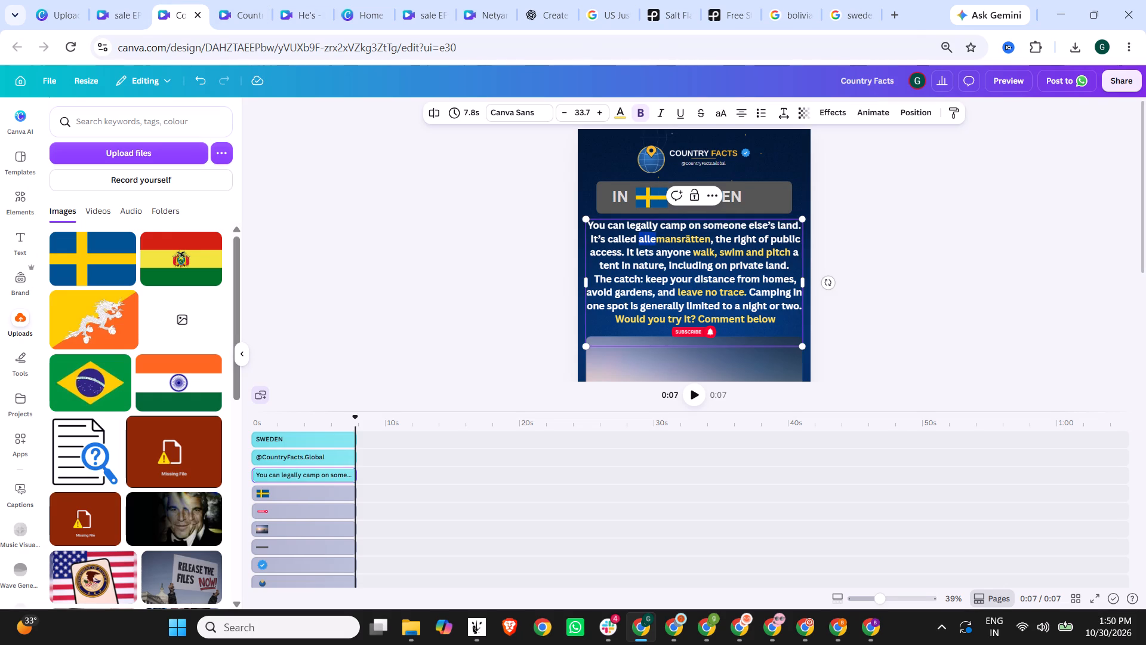
left_click_drag(658, 237, 708, 236)
key("ctrl+c")
left_click(722, 0)
left_click(666, 1)
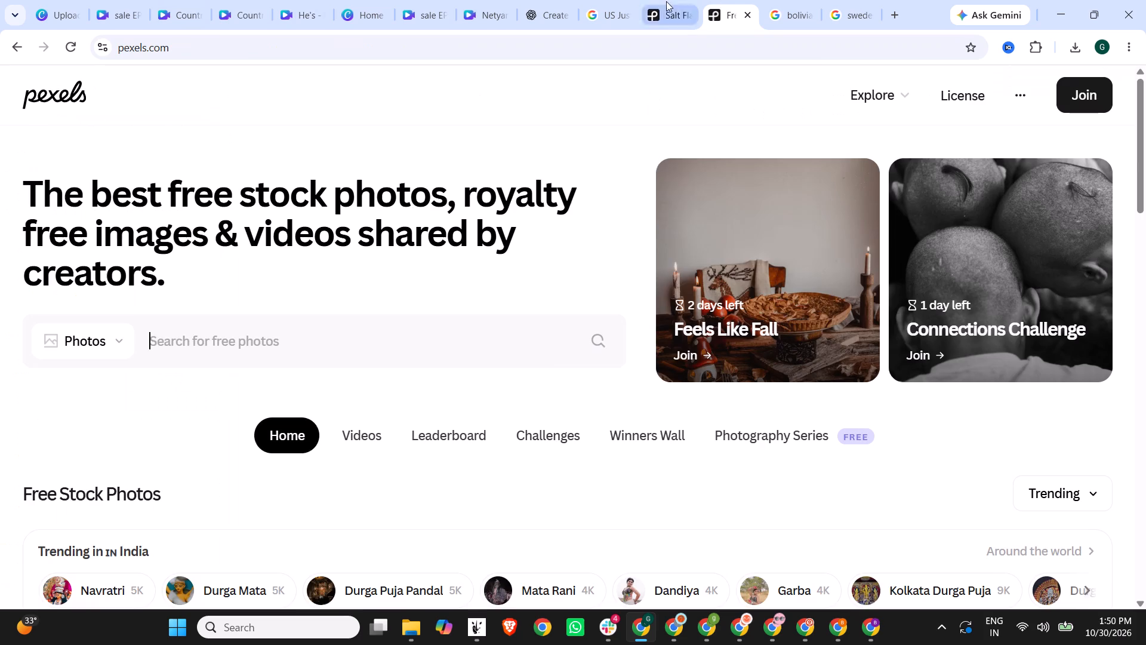
left_click_drag(337, 97, 209, 93)
key("ctrl+v")
key("Return")
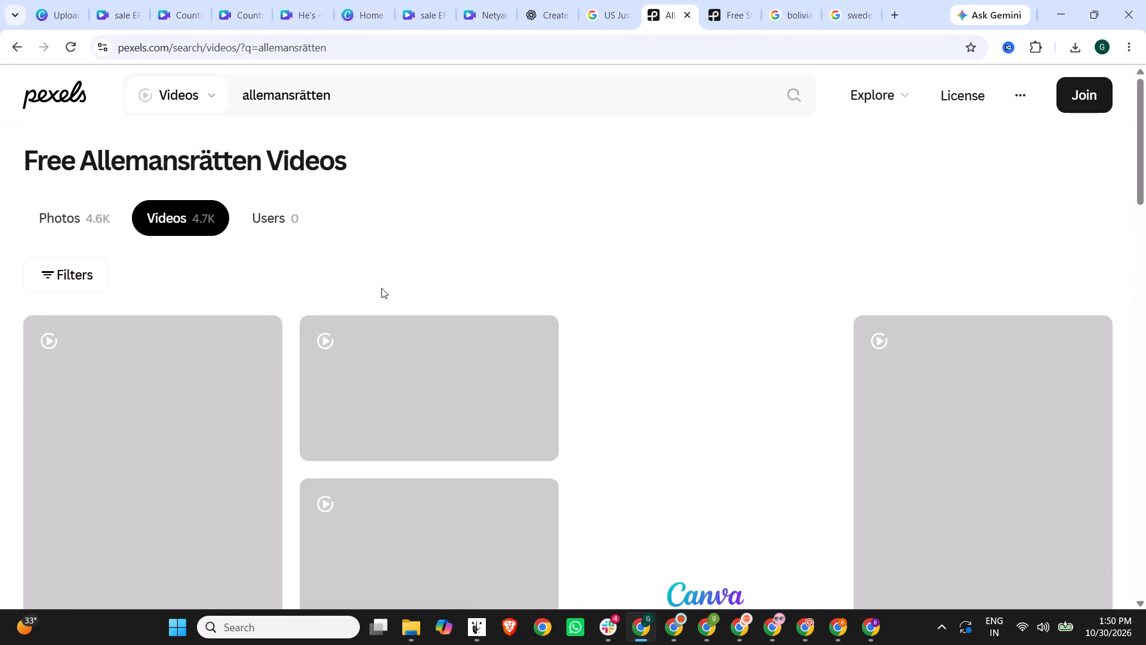
scroll(476, 235, "down", 5)
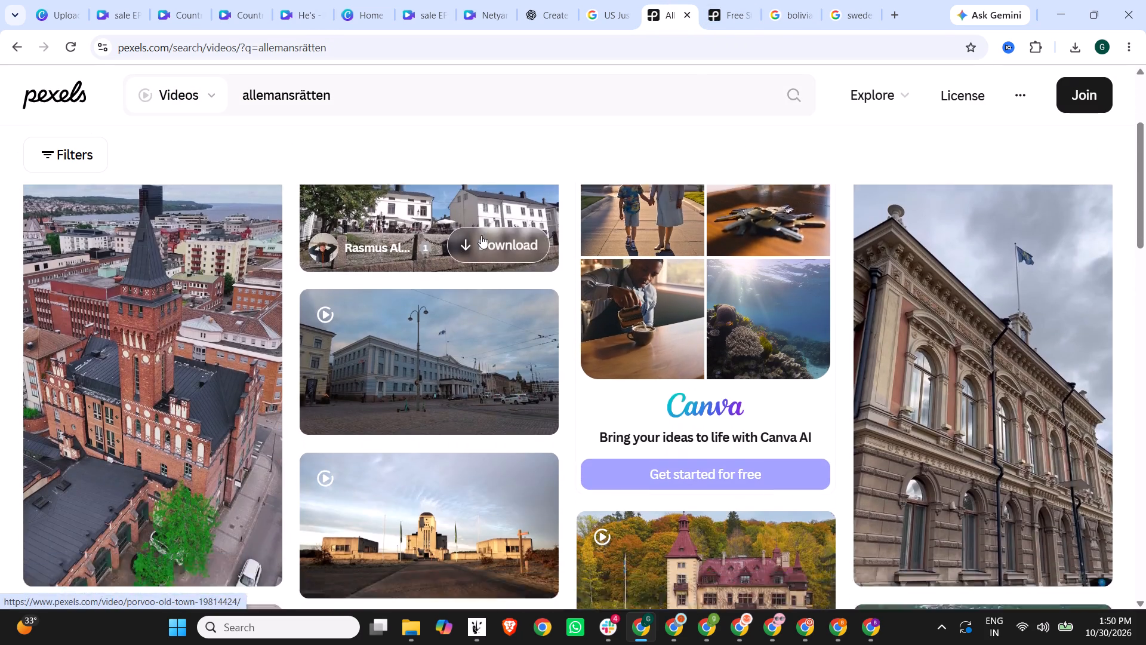
scroll(481, 235, "down", 5)
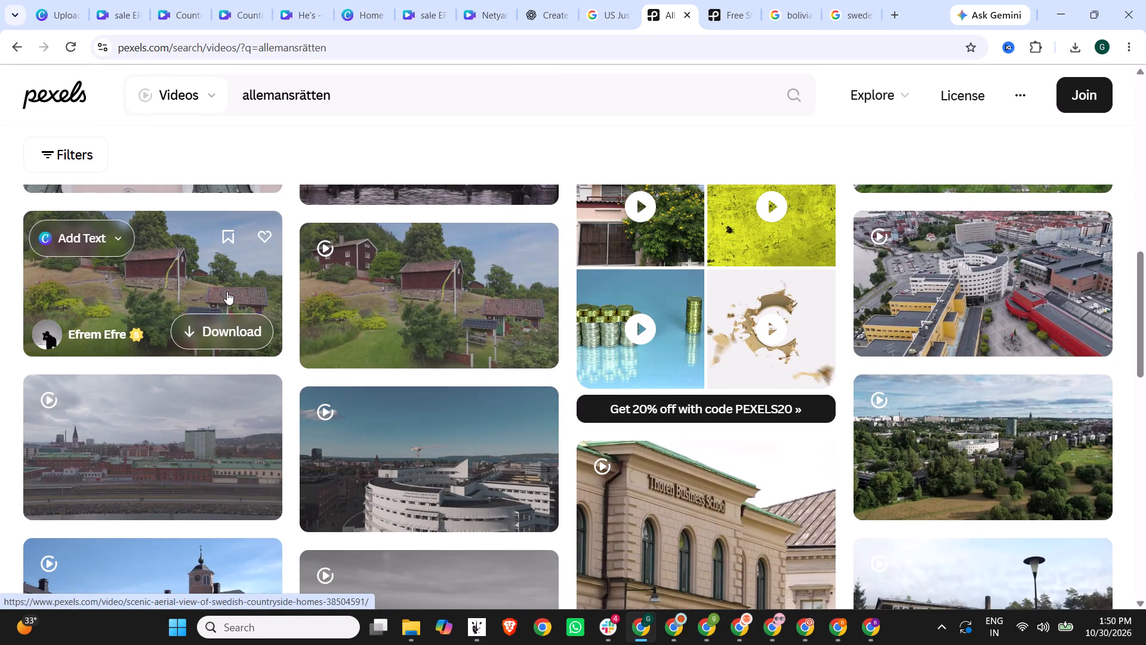
scroll(227, 291, "down", 6)
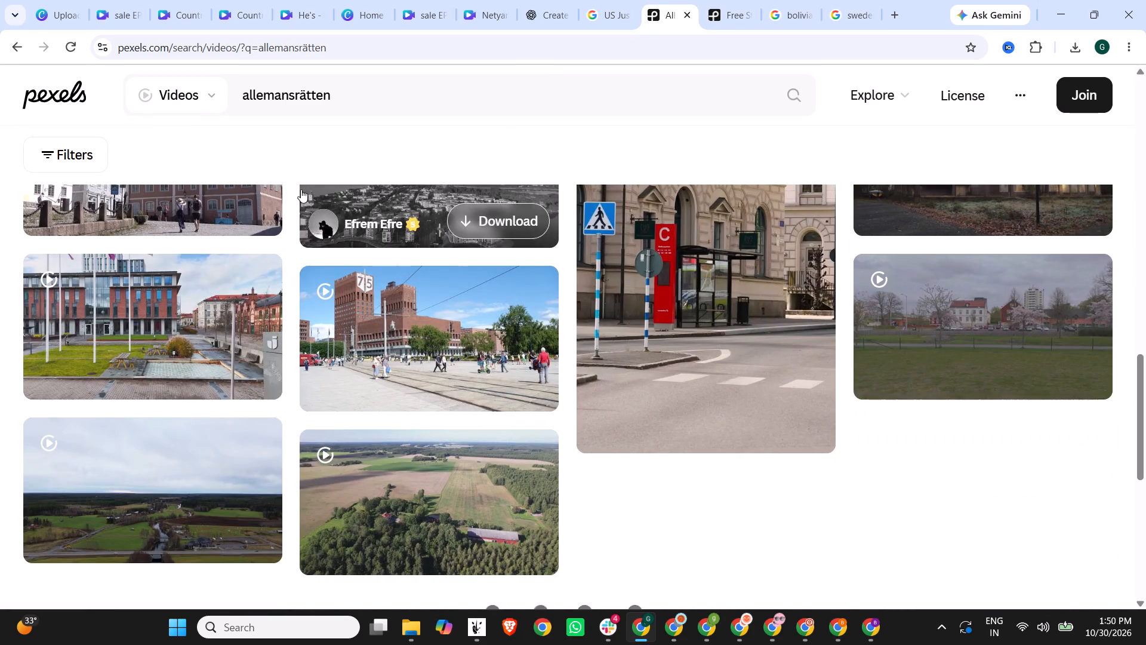
Search Pexels videos for "camping" and browse the results for a suitable background clip.
left_click_drag(344, 97, 122, 100)
type("camping")
key("Return")
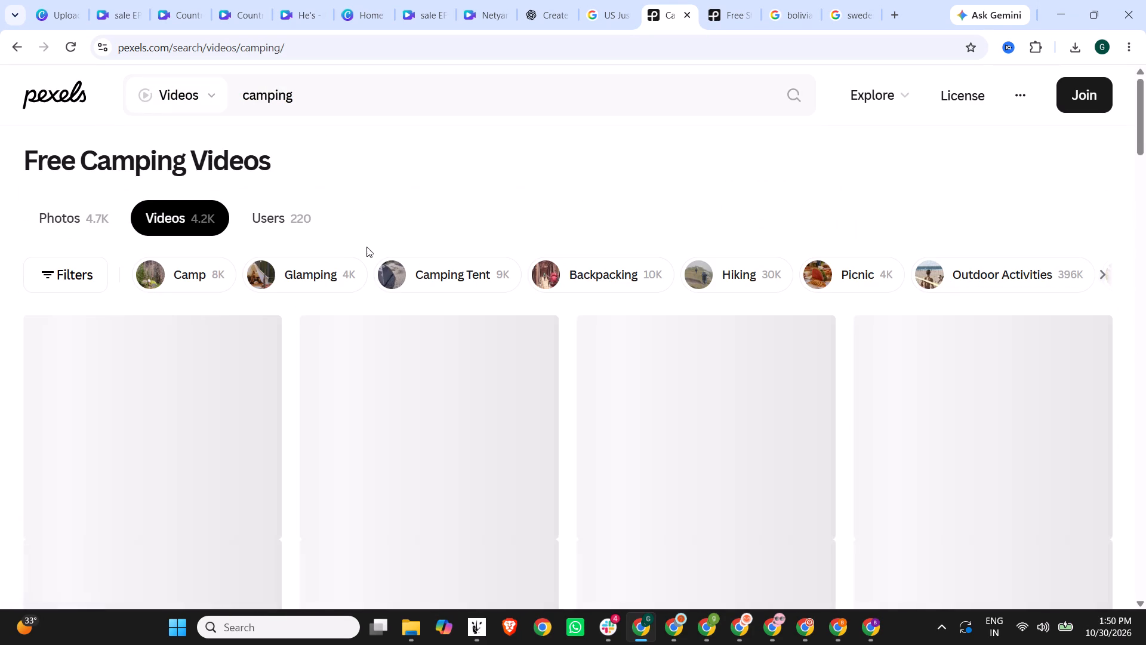
scroll(435, 212, "down", 3)
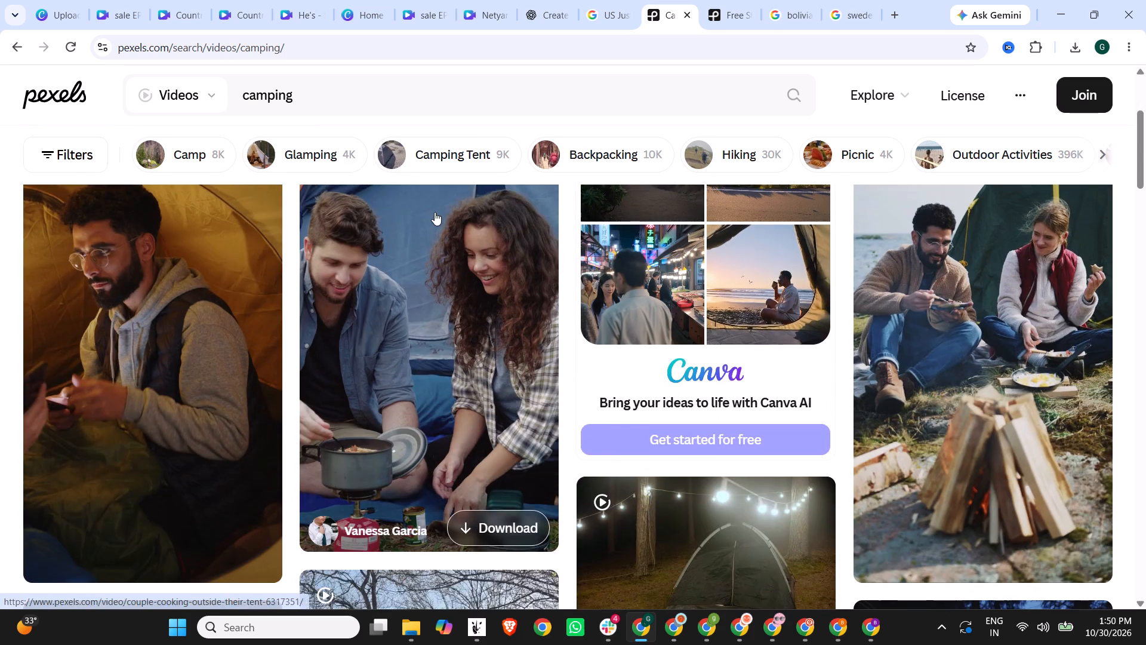
scroll(435, 212, "down", 5)
scroll(639, 337, "down", 6)
scroll(362, 306, "down", 3)
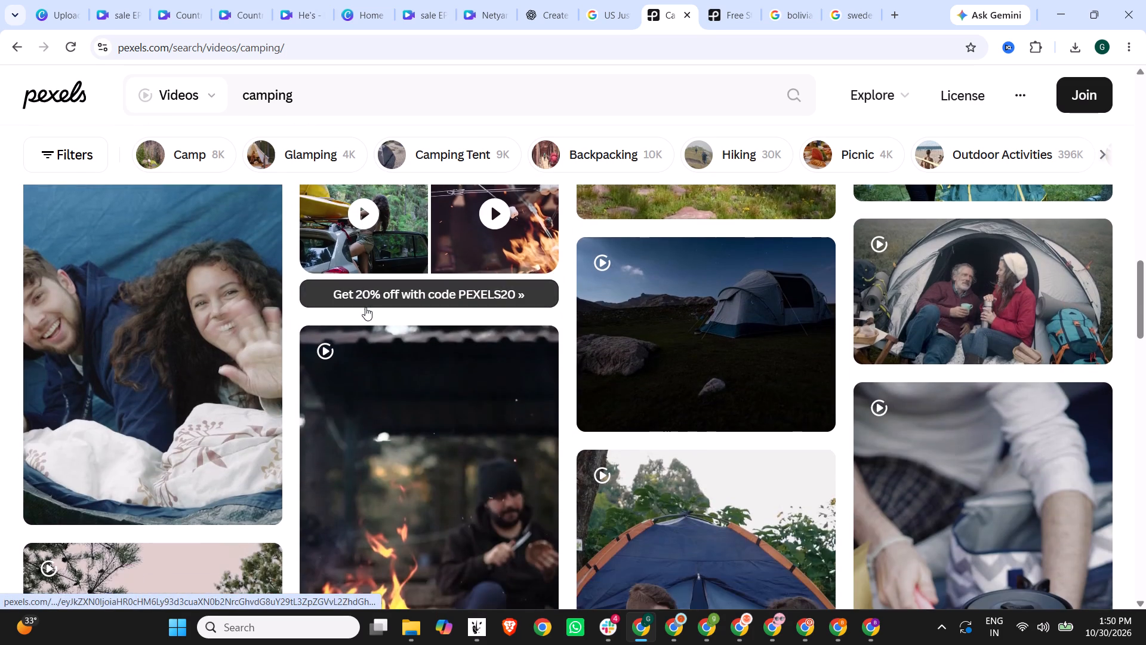
scroll(663, 315, "down", 3)
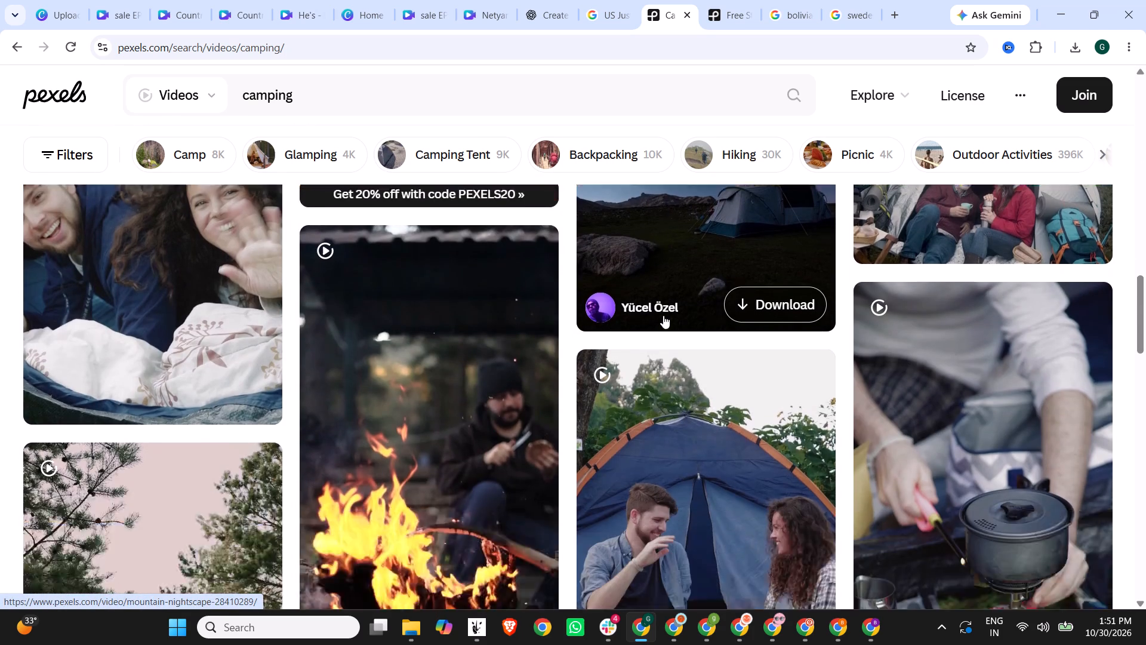
scroll(435, 325, "down", 5)
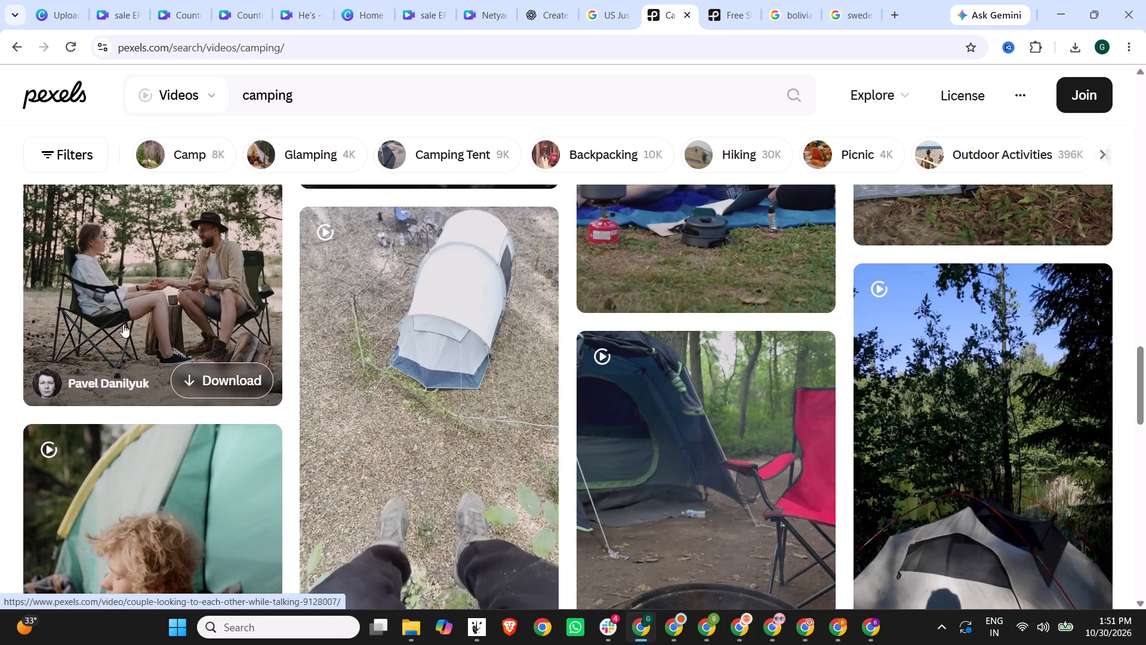
scroll(360, 320, "down", 5)
scroll(701, 339, "down", 5)
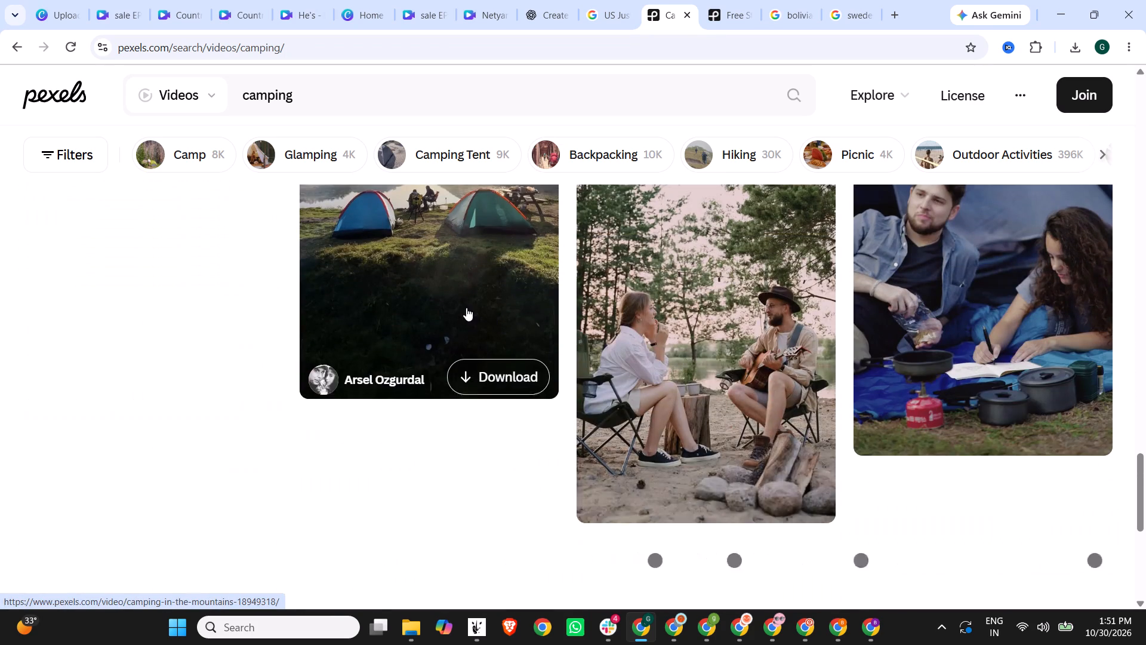
Preview the video of two tents beside a lake and browse further camping results for alternatives.
left_click(467, 275)
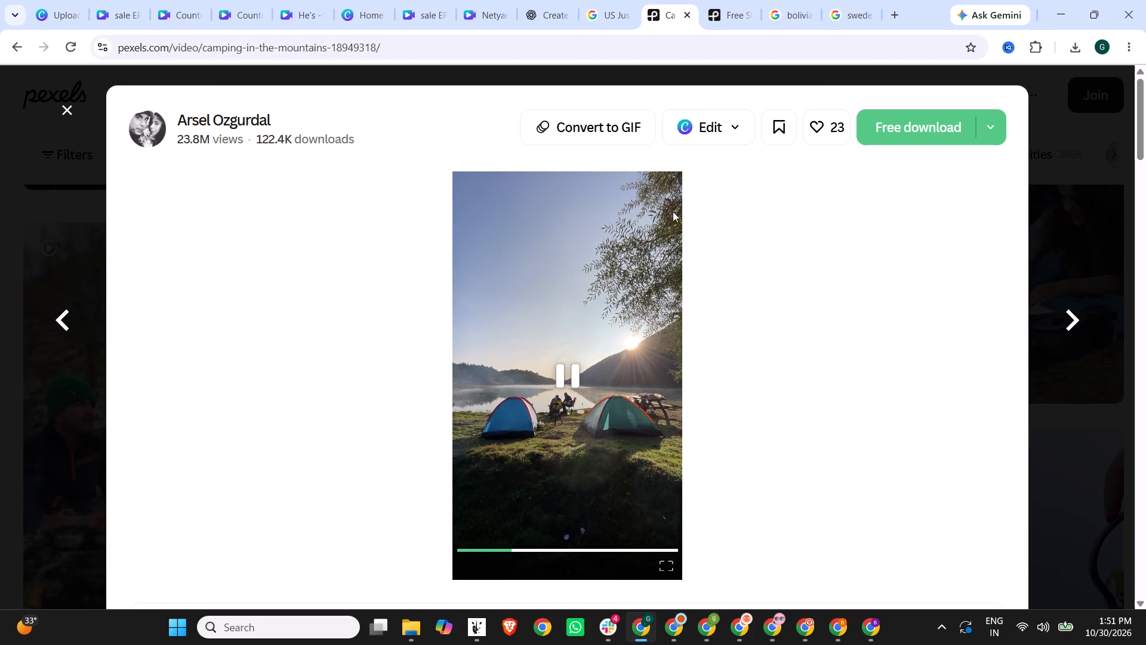
left_click(1047, 137)
scroll(495, 353, "down", 3)
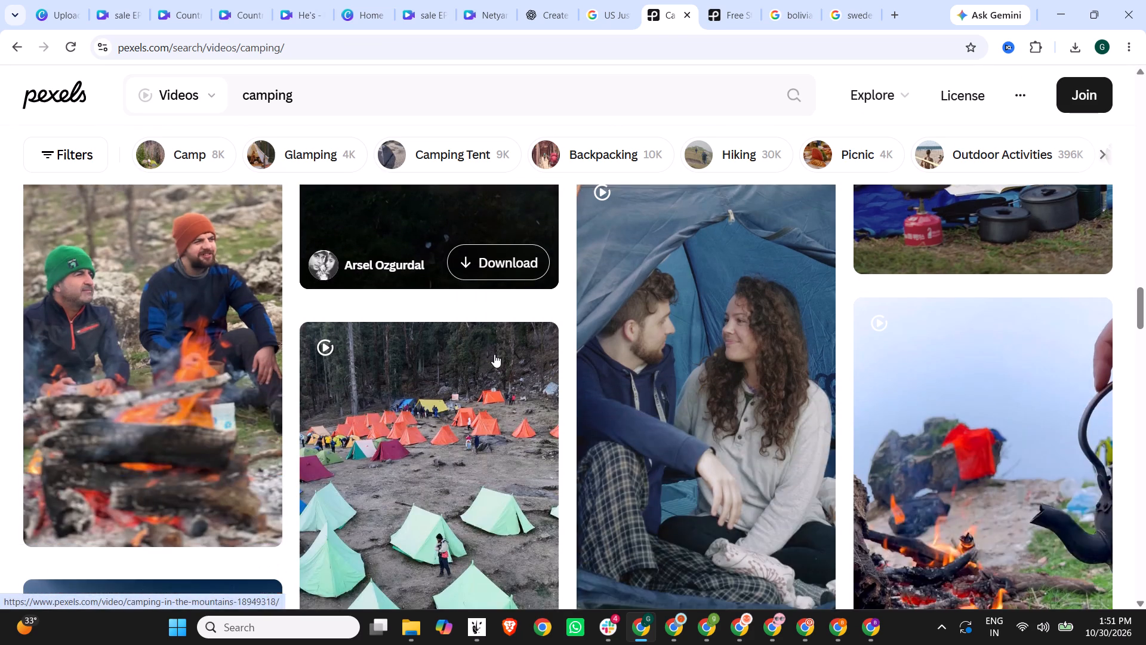
scroll(494, 354, "down", 4)
scroll(463, 333, "up", 3)
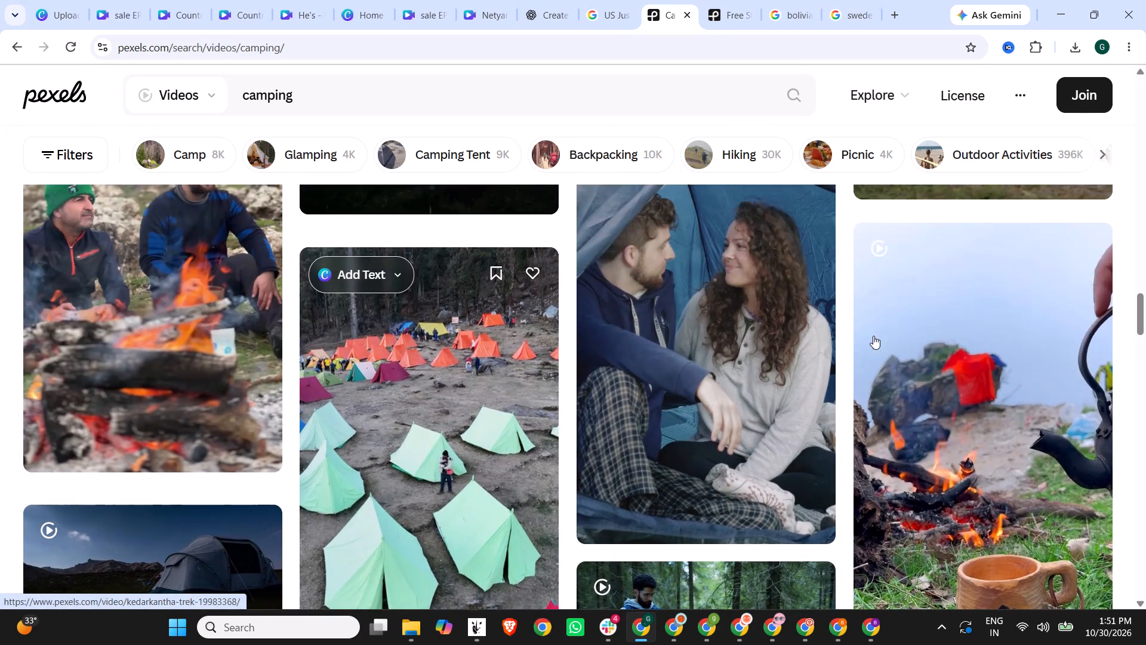
scroll(953, 339, "down", 7)
scroll(446, 349, "down", 20)
scroll(446, 349, "down", 6)
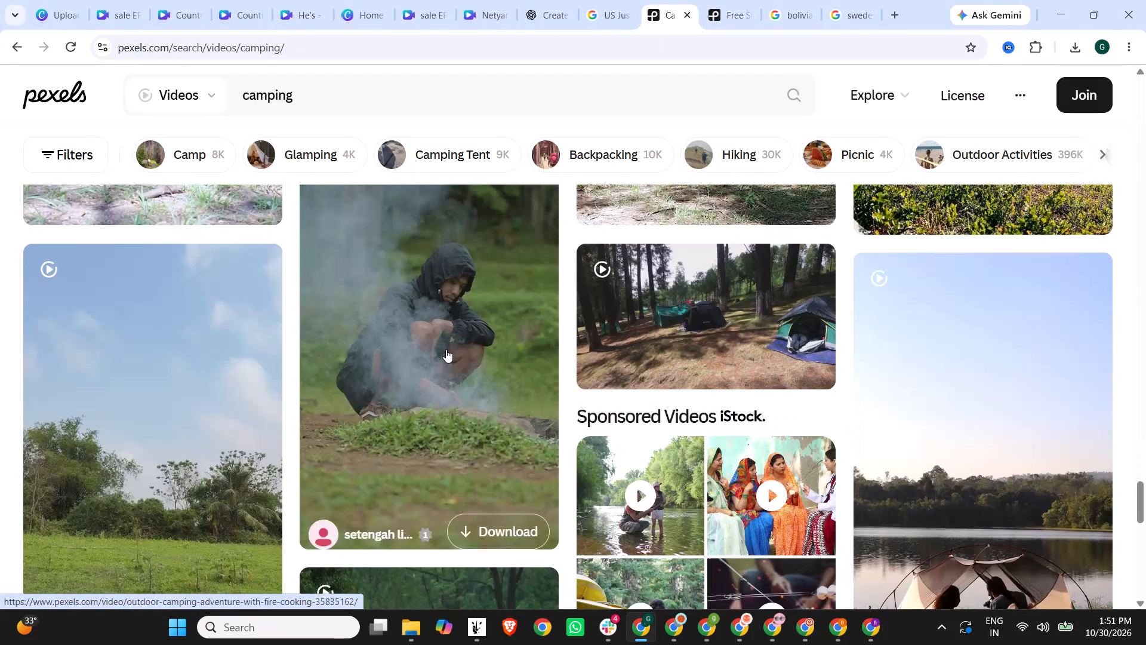
scroll(446, 349, "down", 4)
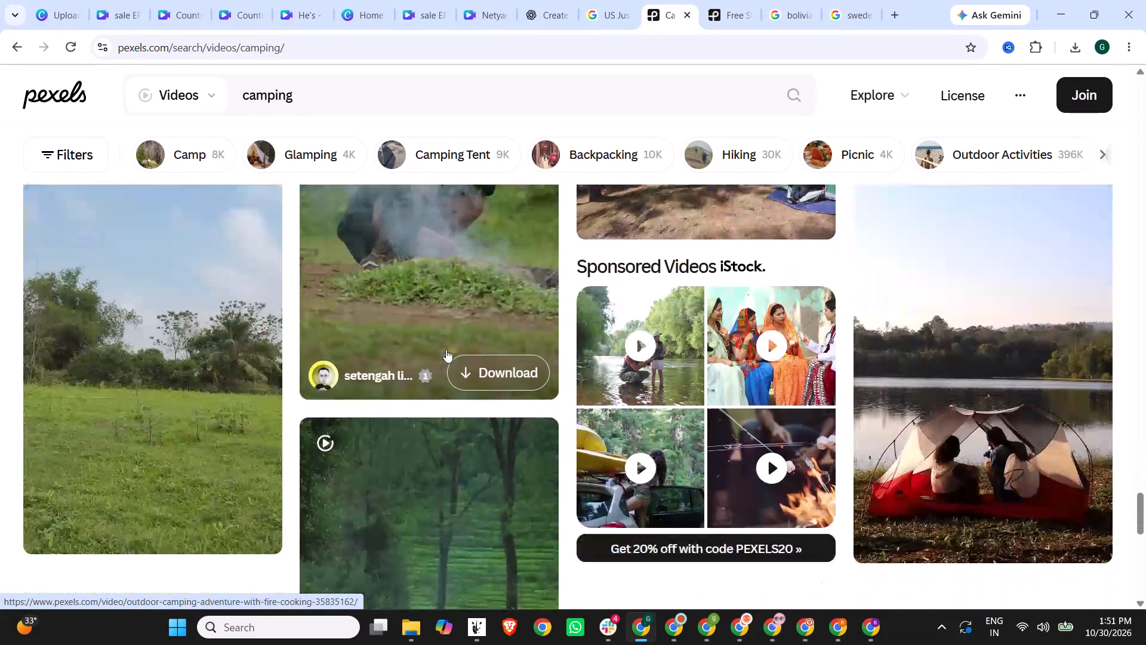
scroll(559, 337, "up", 5)
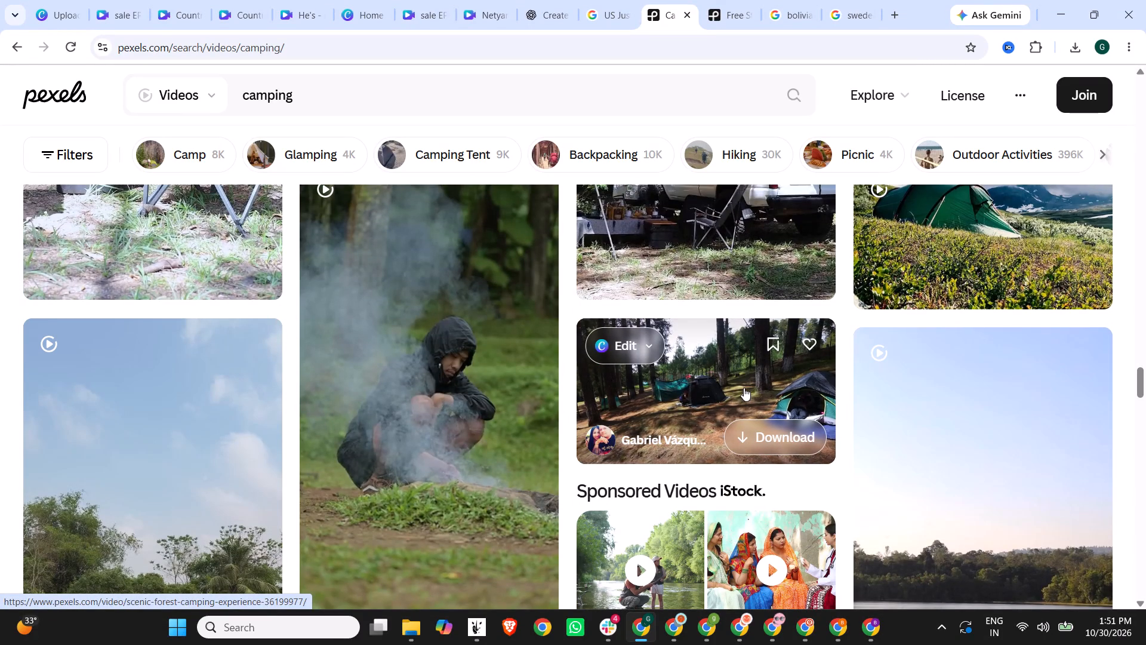
scroll(744, 388, "down", 5)
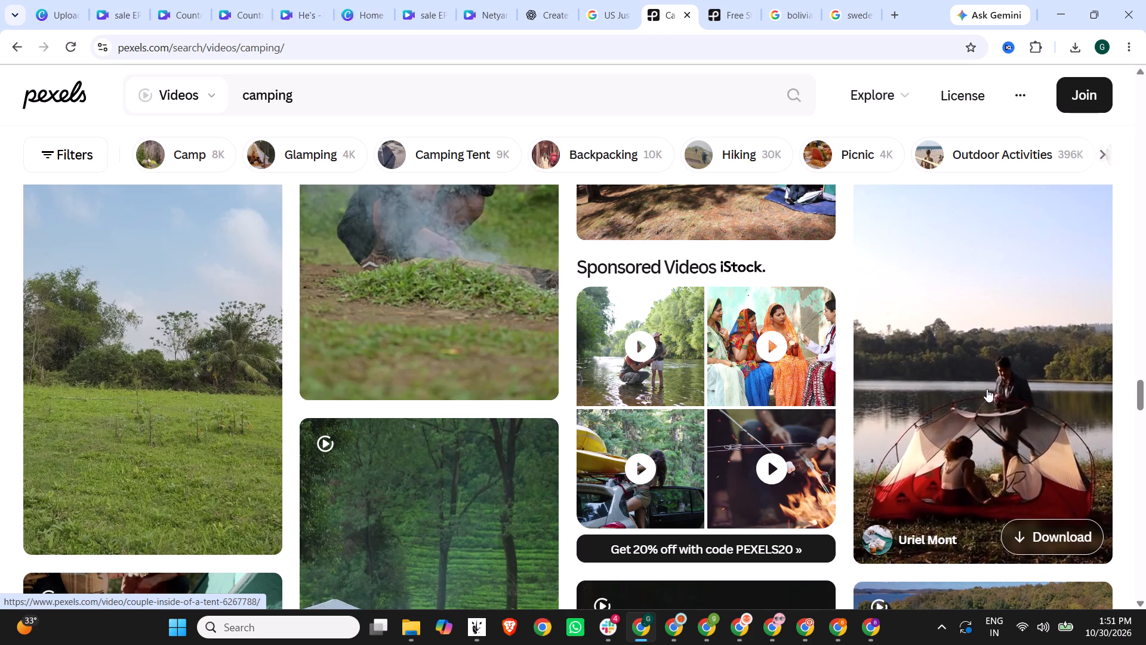
scroll(900, 372, "up", 20)
scroll(900, 372, "up", 11)
scroll(706, 369, "down", 5)
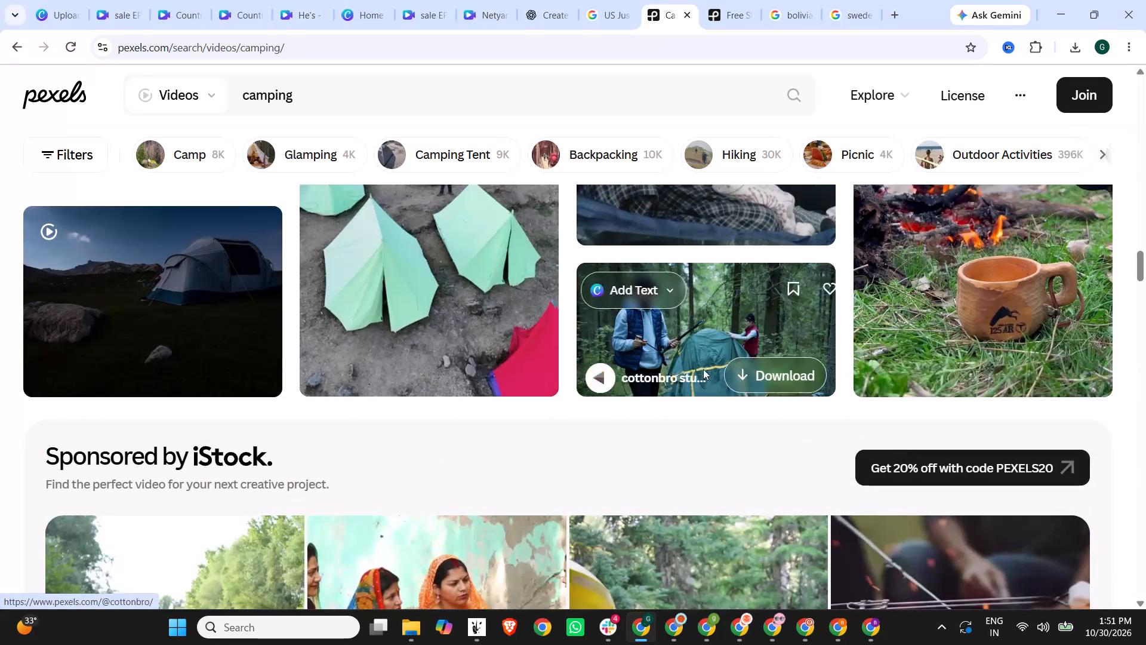
scroll(695, 357, "down", 4)
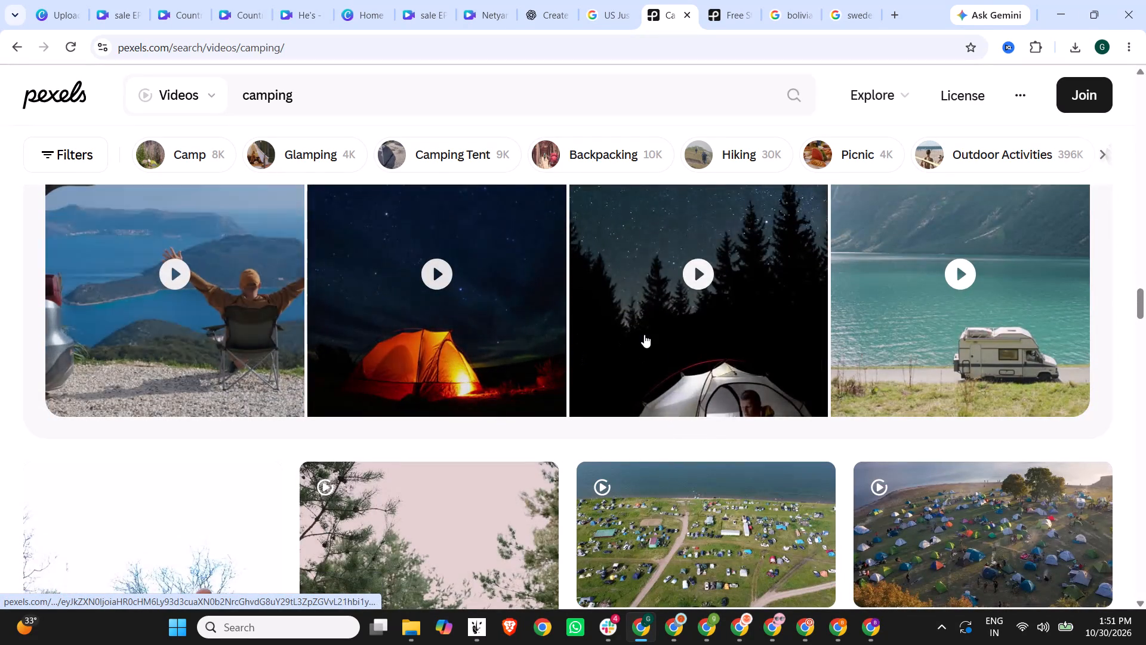
scroll(135, 323, "up", 4)
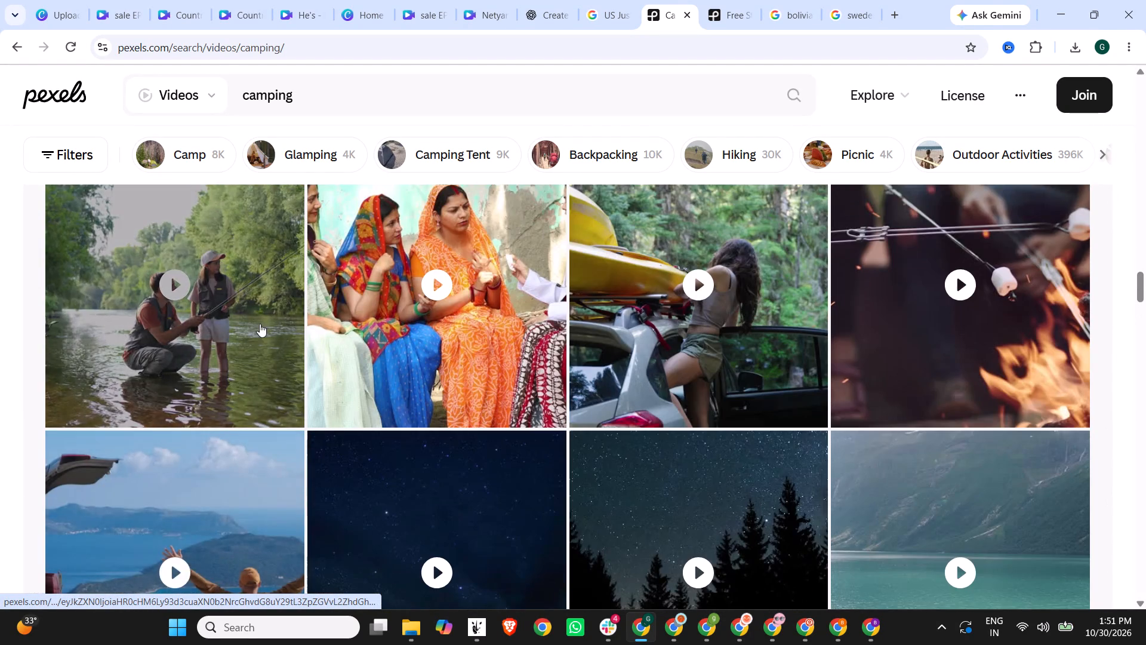
scroll(233, 327, "up", 5)
scroll(553, 330, "up", 4)
scroll(693, 331, "up", 7)
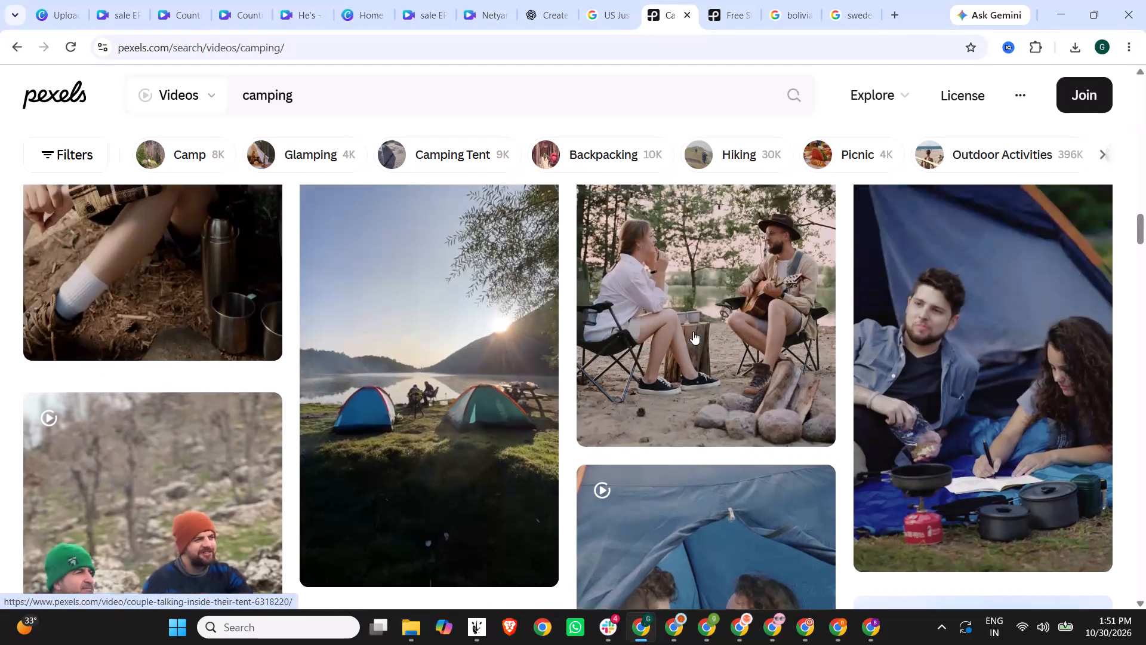
Reopen the vertical video of two tents beside a misty lake and download it.
left_click(460, 426)
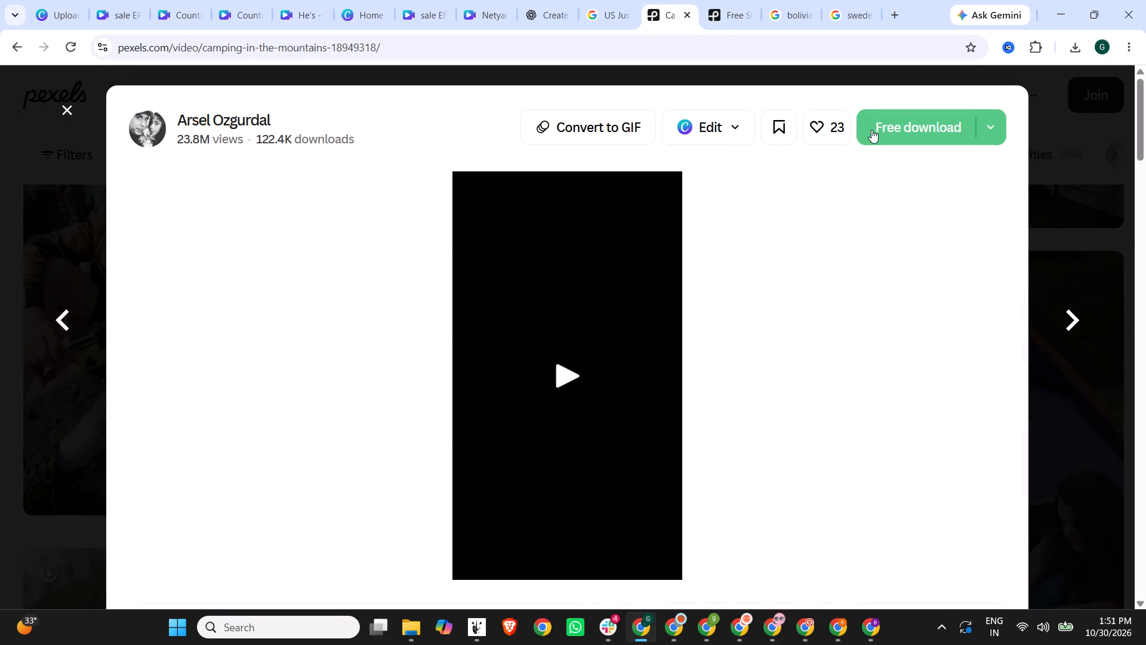
left_click(937, 133)
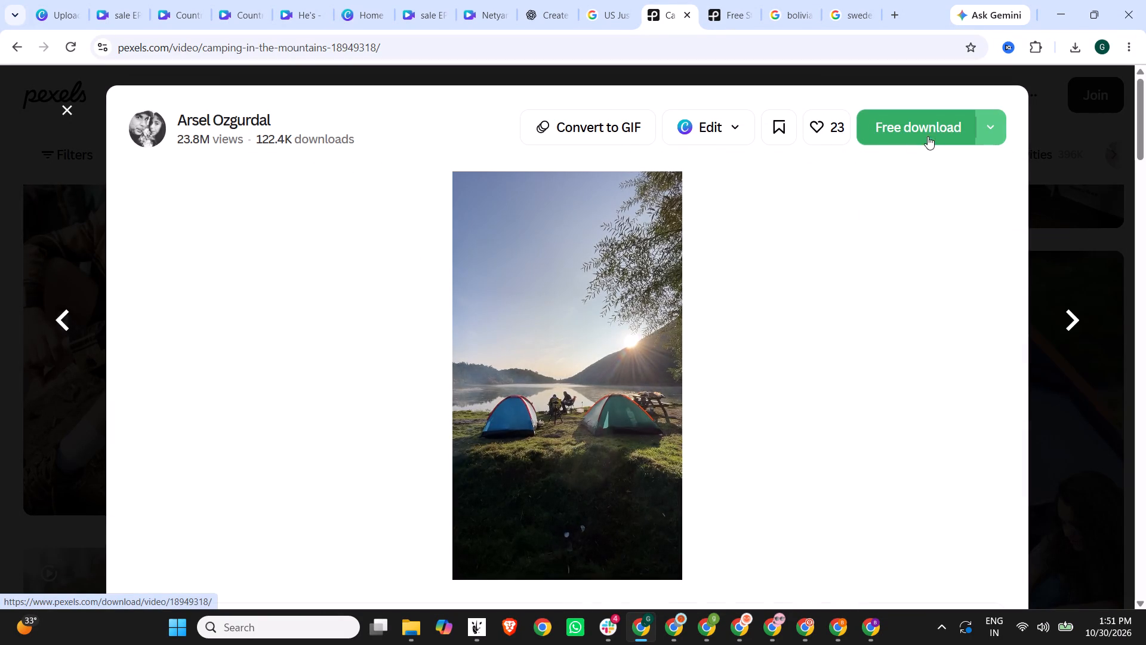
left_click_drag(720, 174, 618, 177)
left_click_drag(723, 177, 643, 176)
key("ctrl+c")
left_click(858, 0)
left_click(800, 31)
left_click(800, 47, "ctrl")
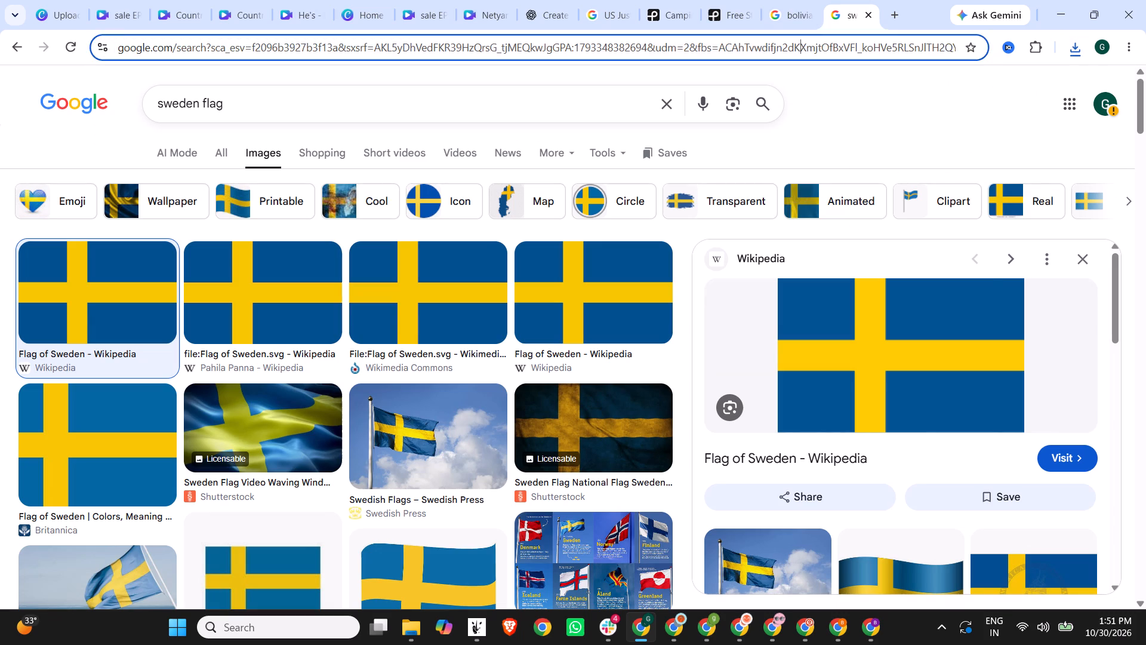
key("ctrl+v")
Switch to the Country Facts design in Canva and upload the downloaded video 18949318-hd_1080_1920_30fps.
left_click(127, 0)
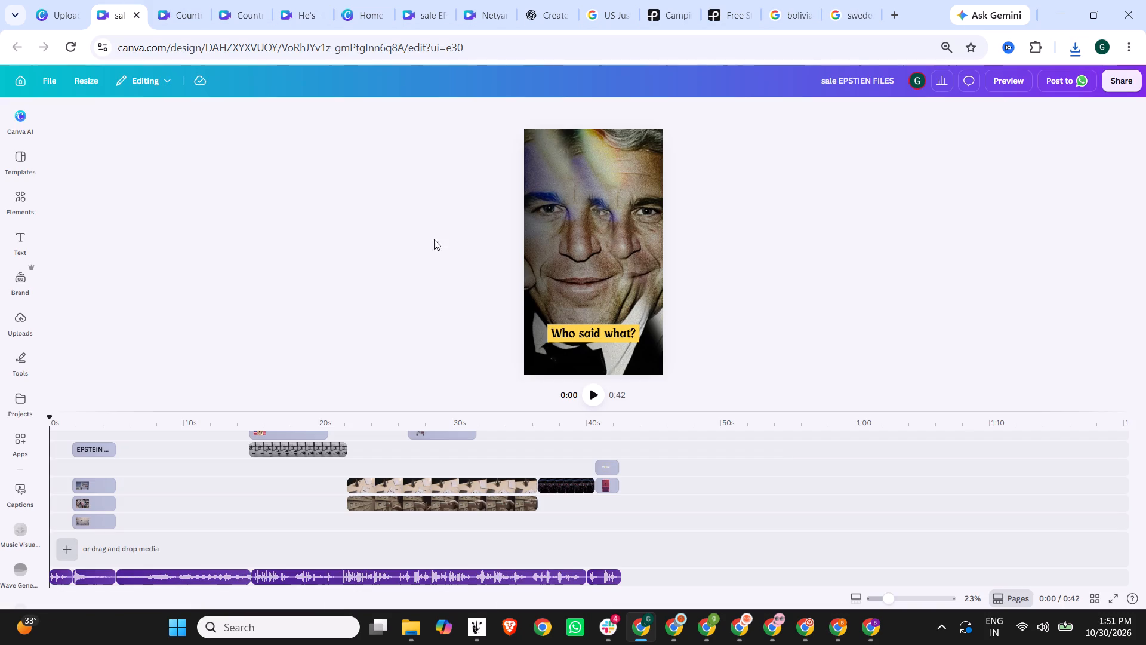
left_click(167, 0)
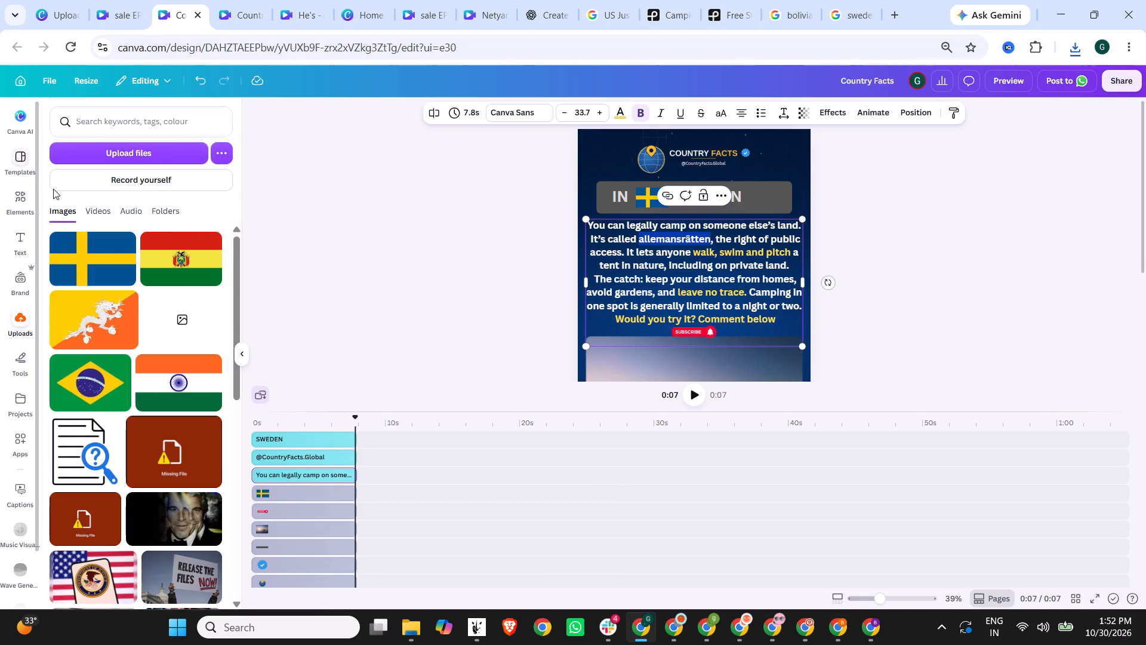
left_click(131, 154)
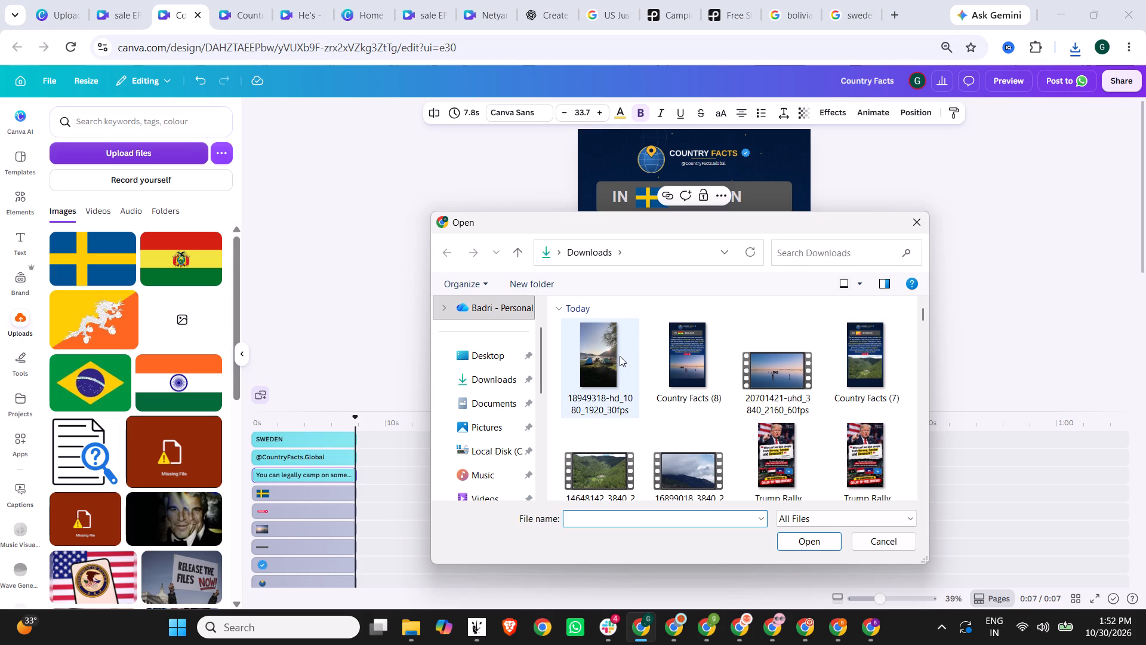
double_click(620, 356)
left_click(392, 309)
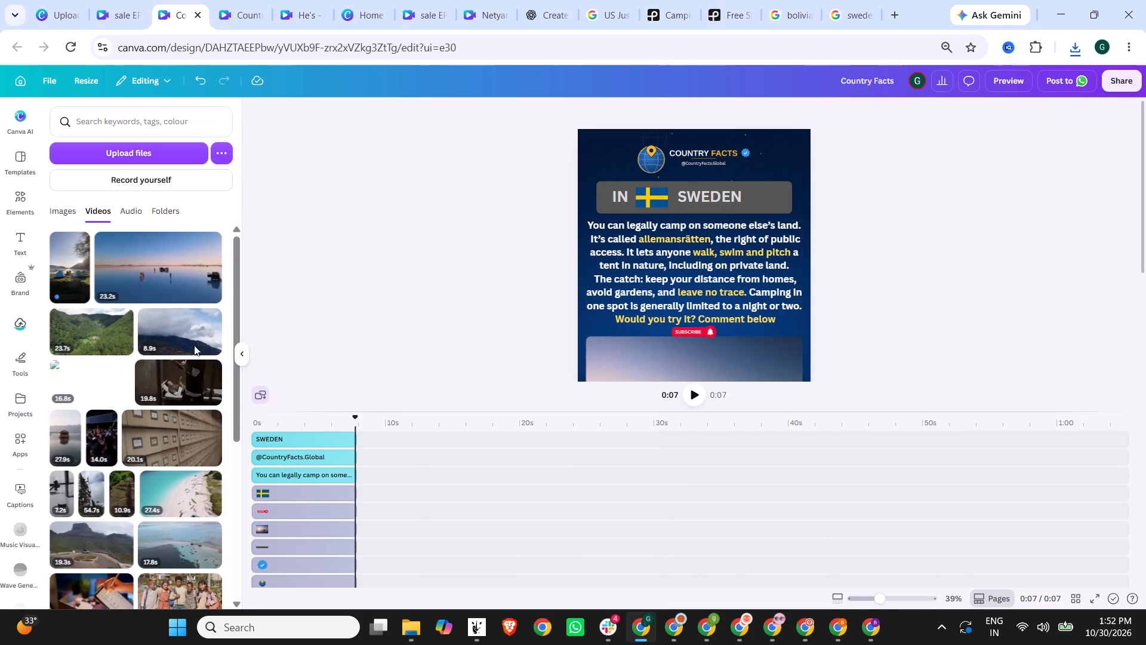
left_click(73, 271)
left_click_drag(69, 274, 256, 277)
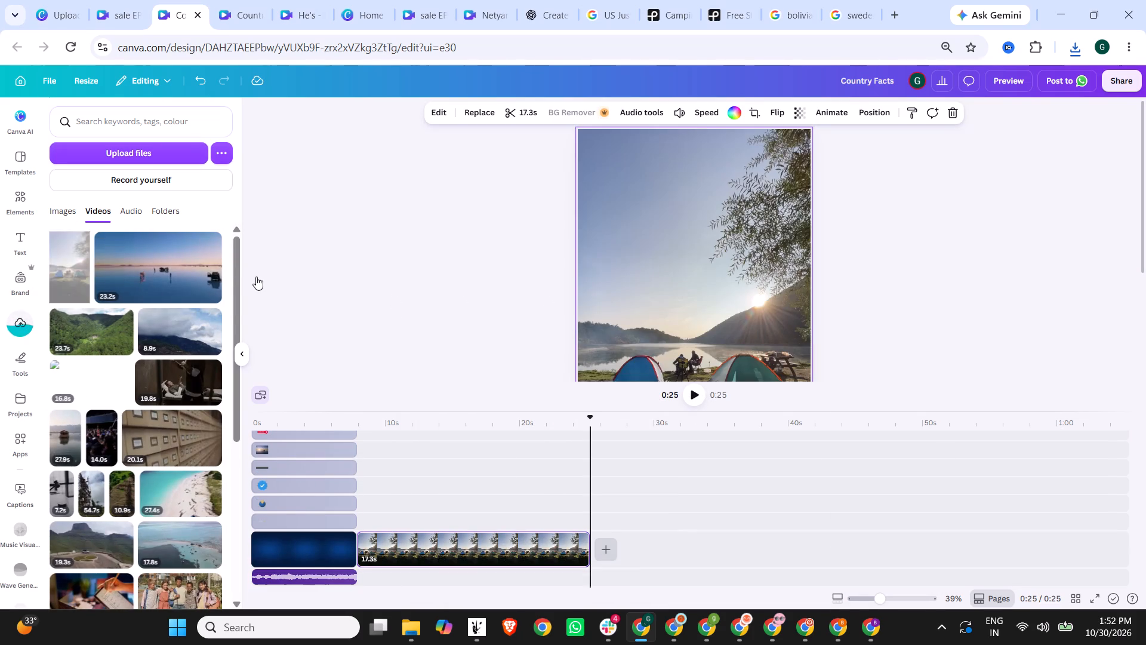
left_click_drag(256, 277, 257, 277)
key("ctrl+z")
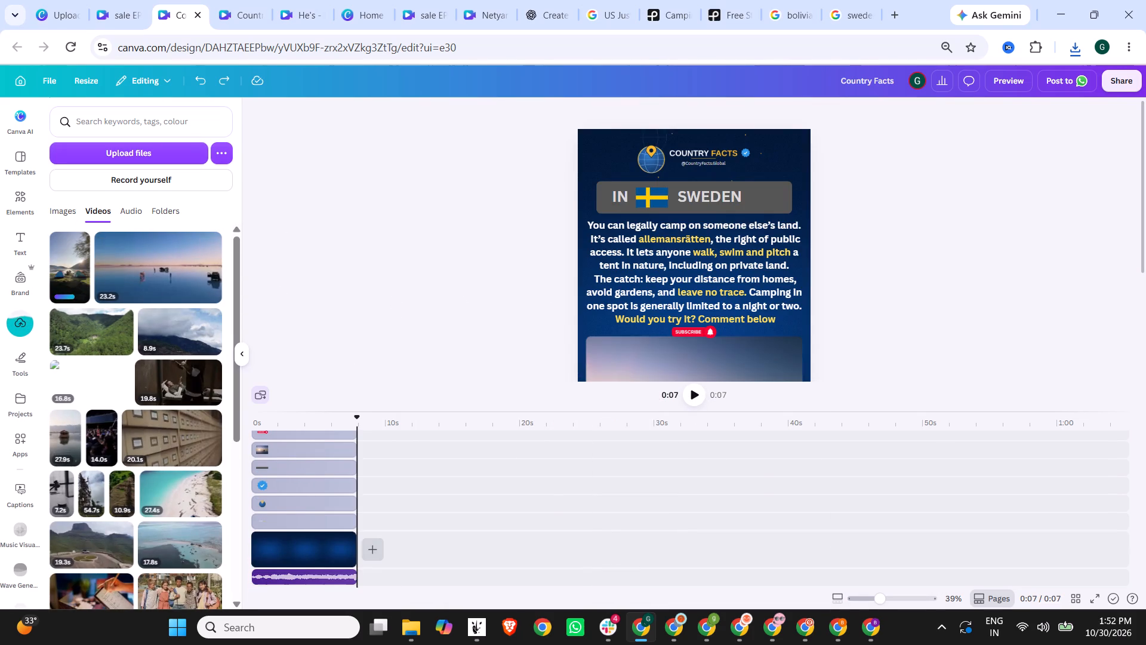
Replace the salt flats footage in the frame below the fact text with the uploaded camping video and check its crop.
left_click(302, 418)
left_click_drag(68, 269, 651, 357)
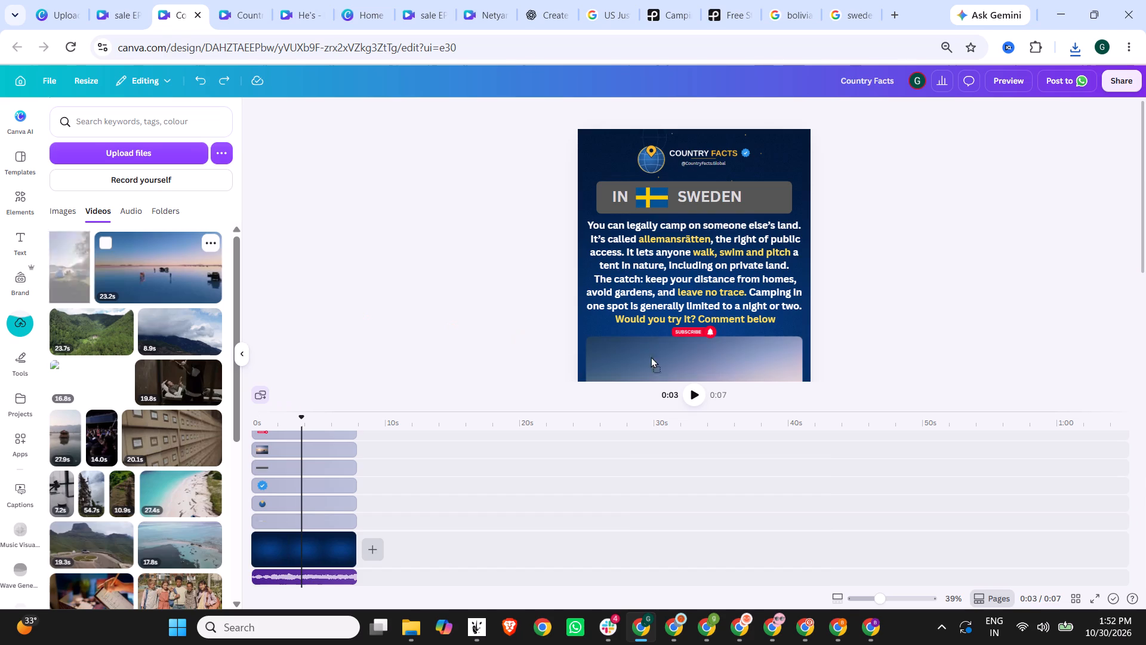
left_click_drag(651, 357, 650, 357)
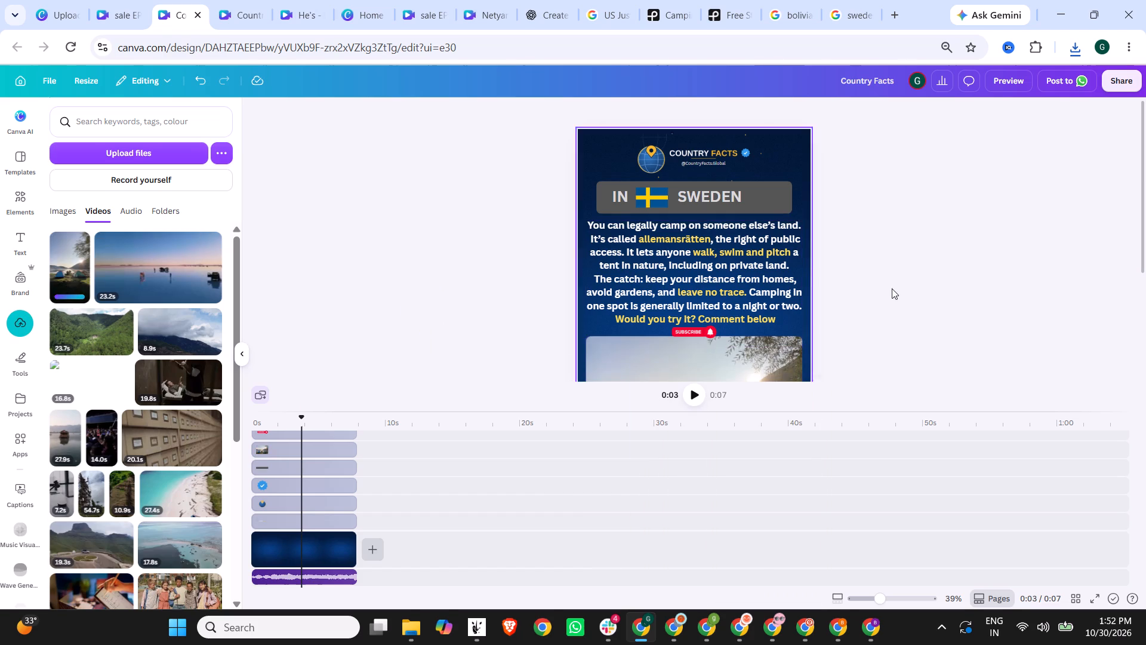
scroll(892, 285, "down", 3, "ctrl")
scroll(818, 294, "up", 2, "ctrl")
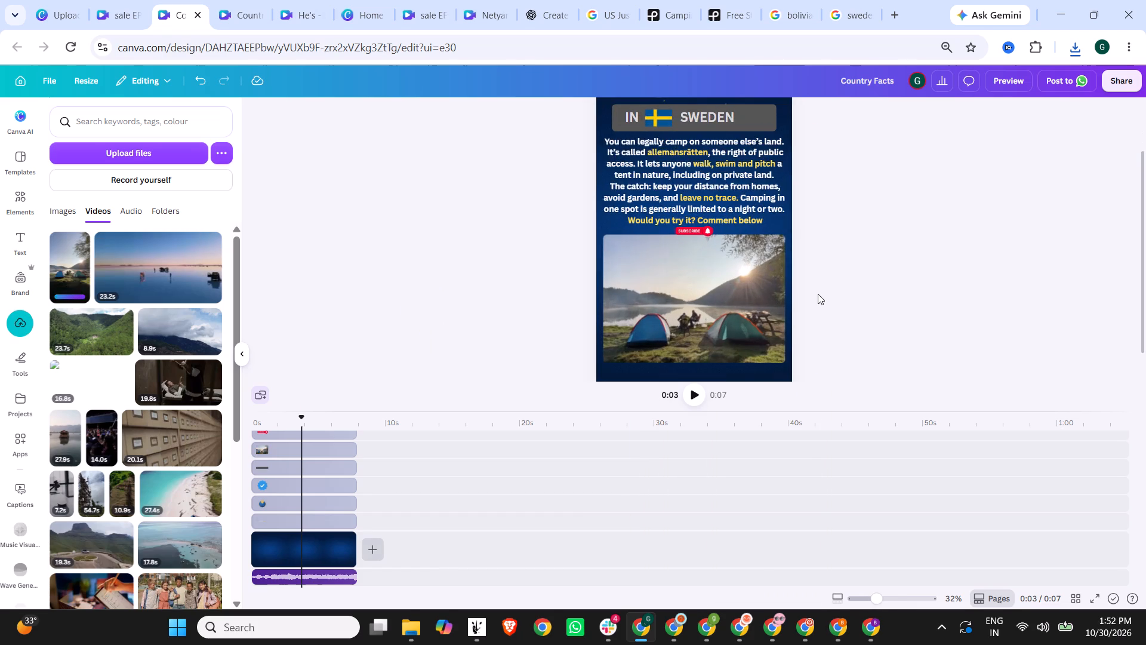
scroll(818, 294, "up", 1, "ctrl")
double_click(701, 286)
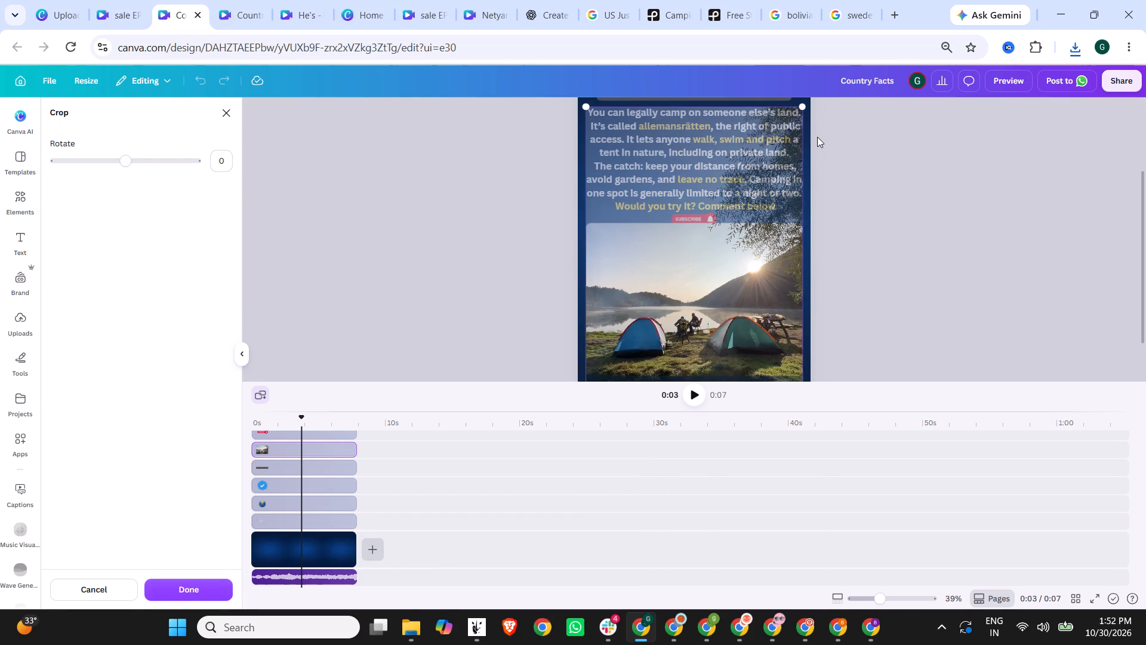
left_click(892, 249)
left_click(435, 267)
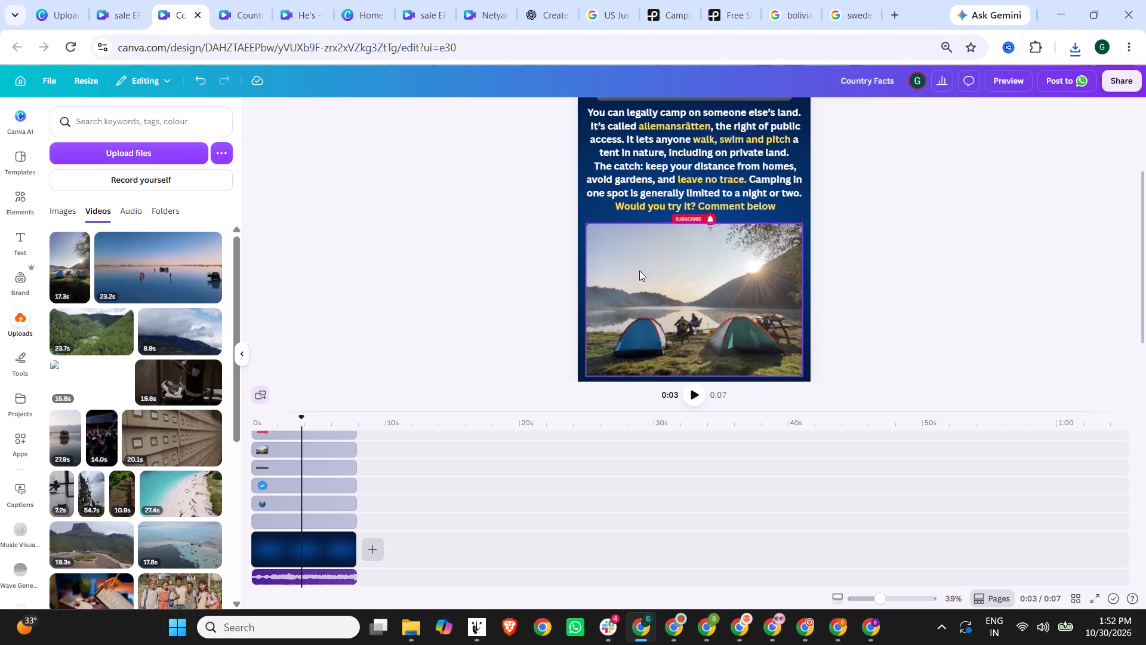
Preview the complete Sweden Short and close the preview.
left_click(1002, 80)
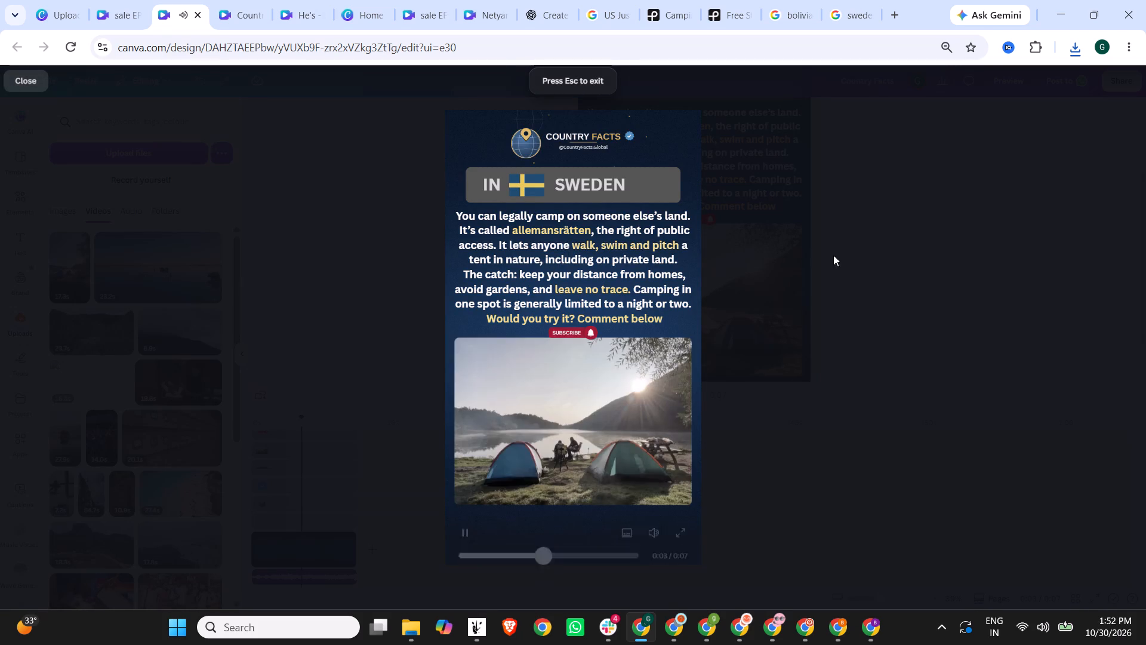
left_click(863, 263)
Open the downloaded camping video in Media Player, view it and return to the Canva design.
left_click(1065, 48)
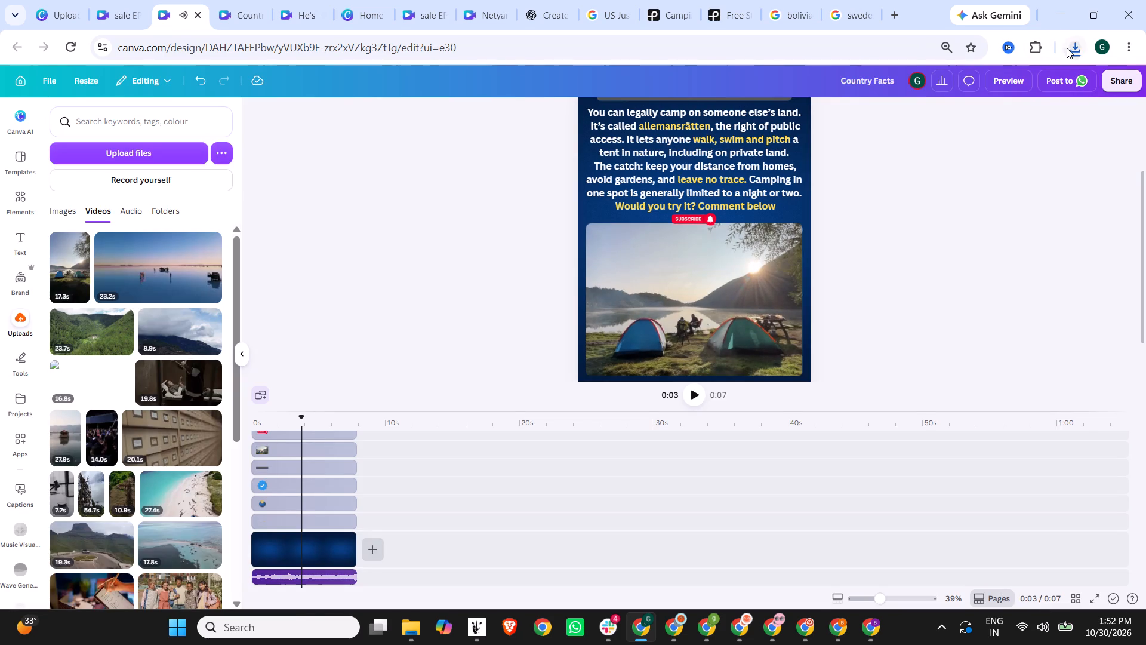
left_click(936, 122)
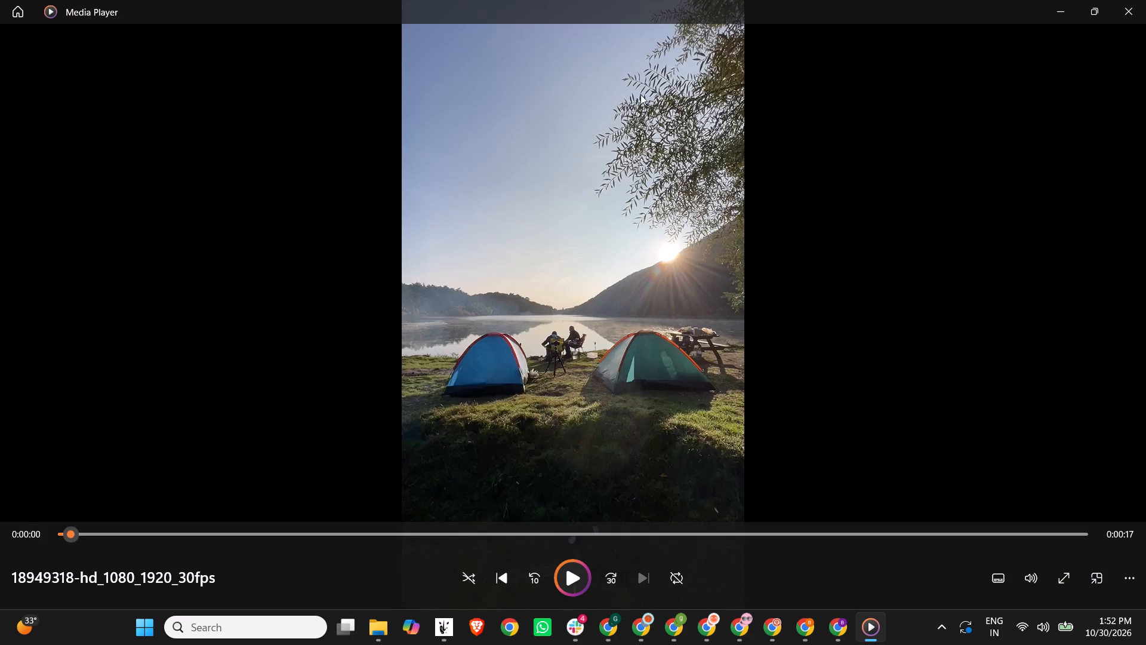
left_click(1117, 0)
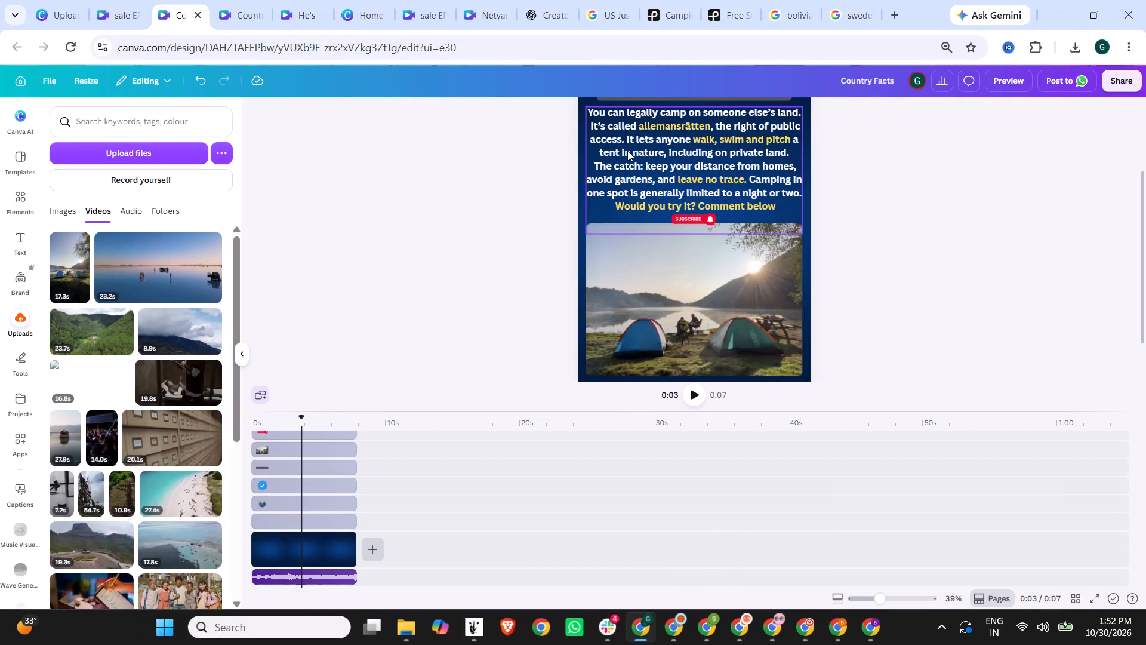
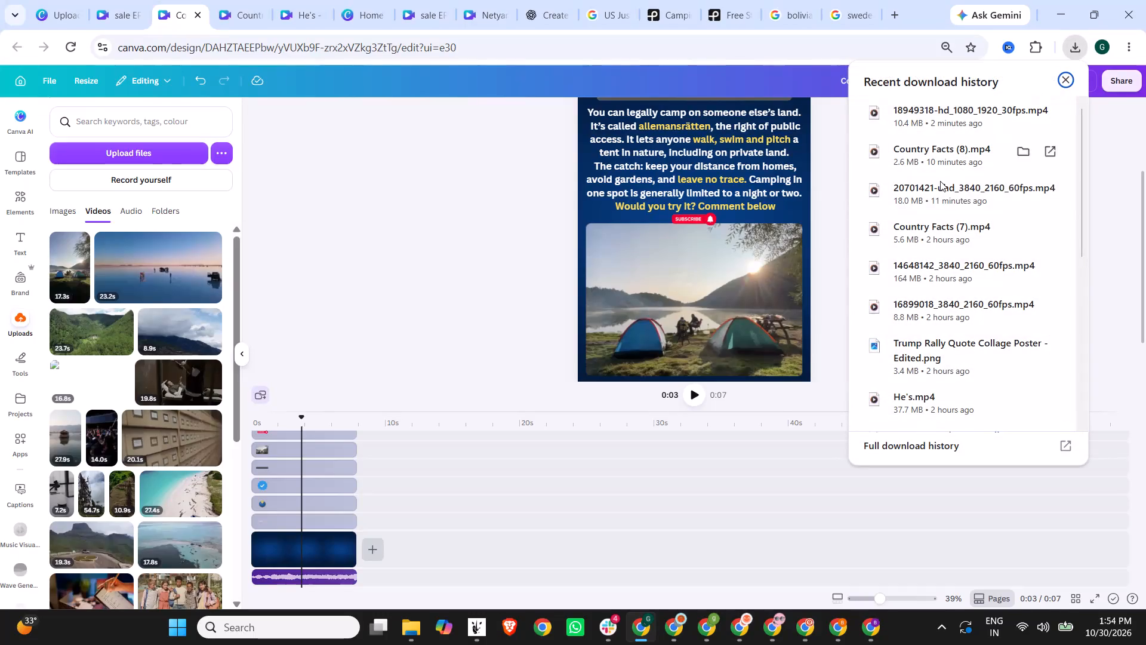
Open the downloaded Country Facts (8) Short in Media Player, view it and close the player.
left_click(938, 169)
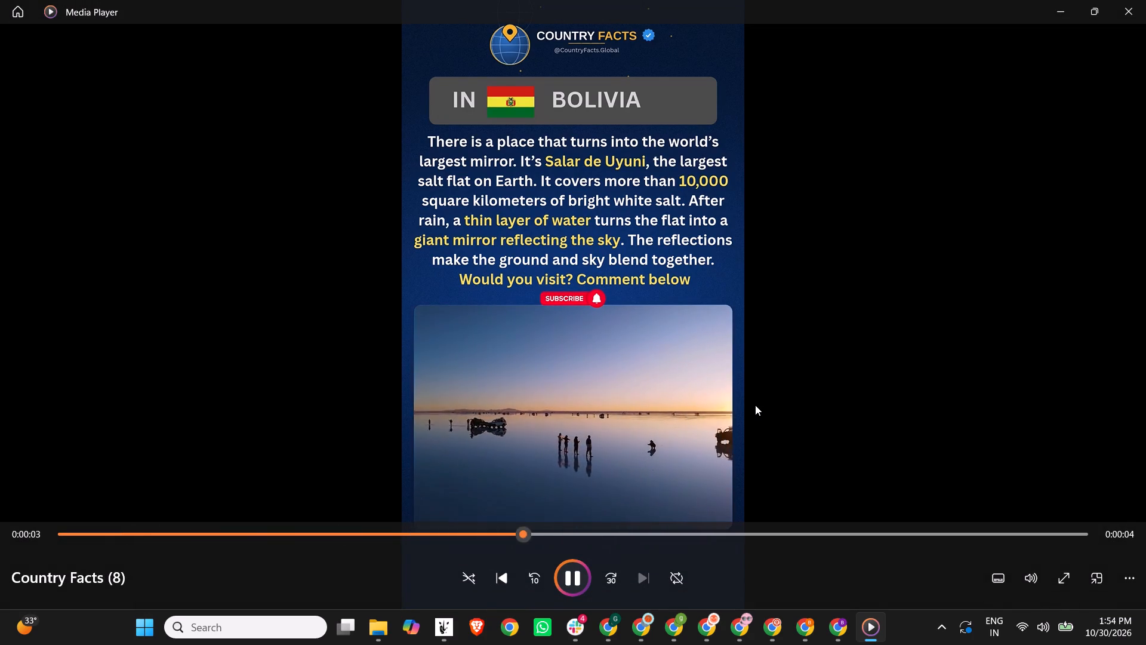
left_click(1135, 11)
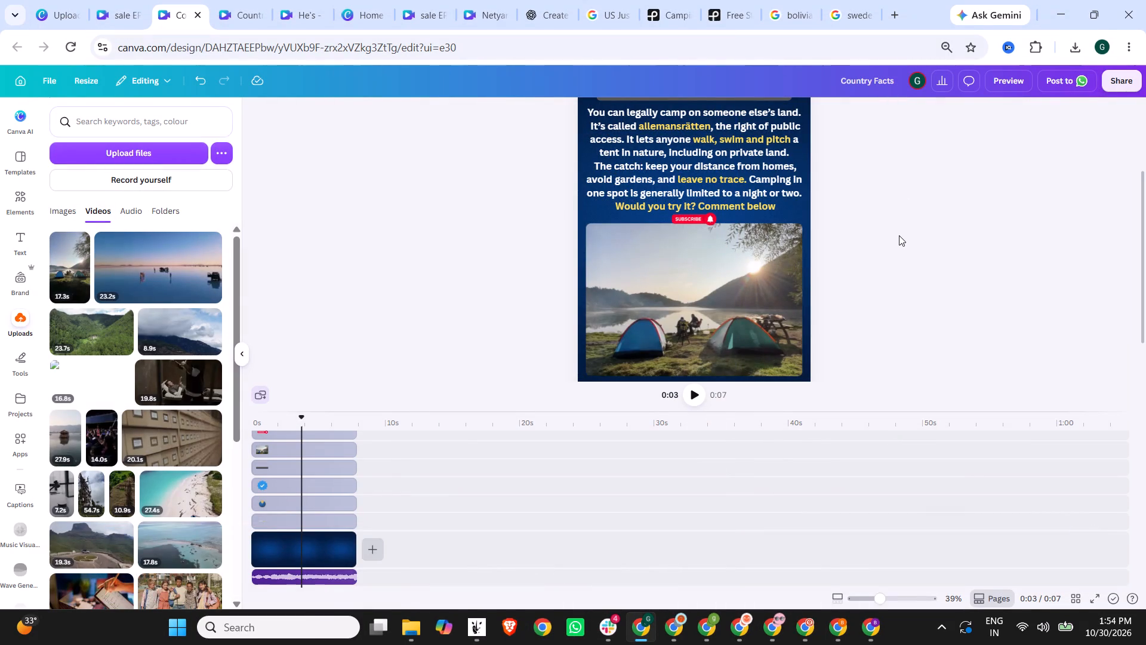
Download the Sweden Country Facts design as an MP4 video at 1080p.
left_click(1126, 81)
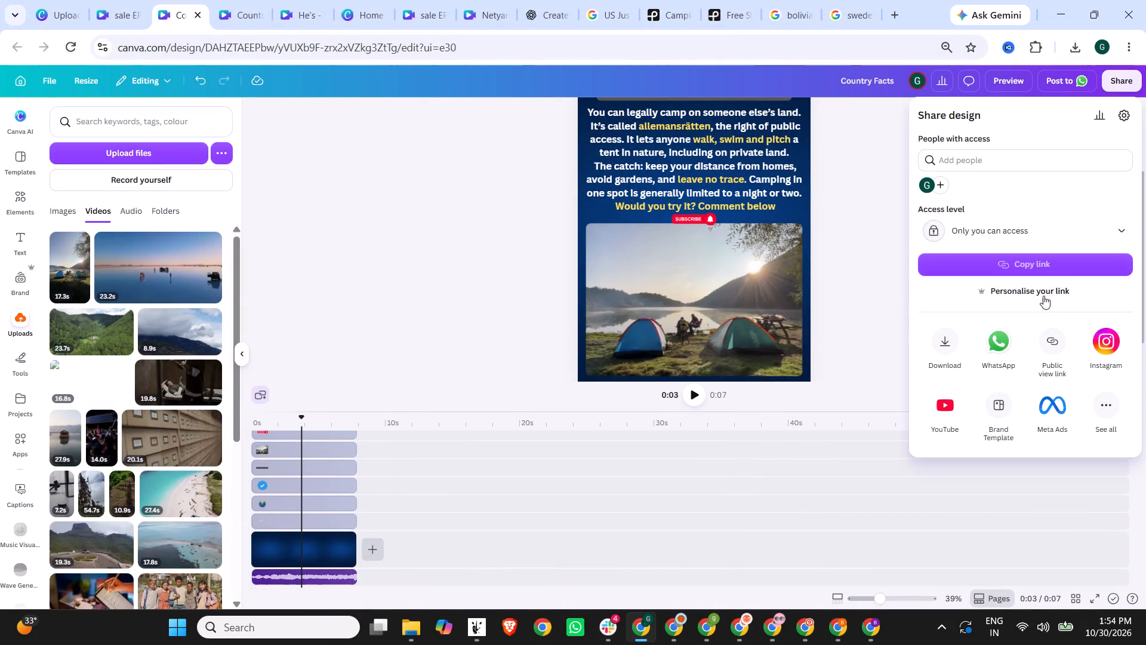
left_click(945, 337)
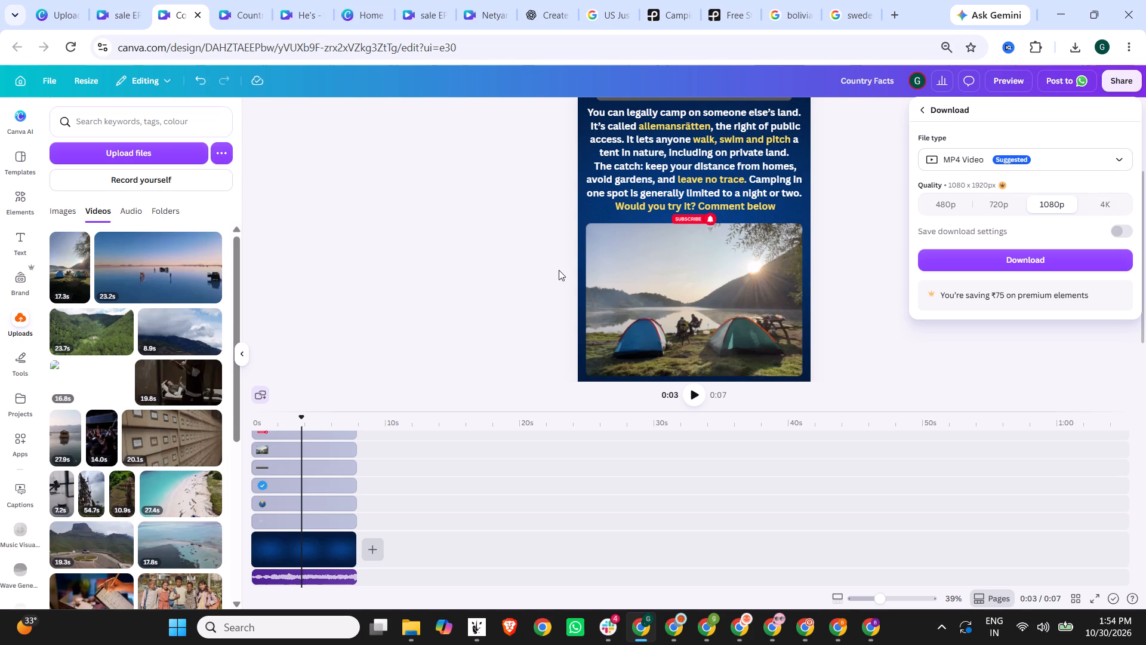
left_click(1051, 260)
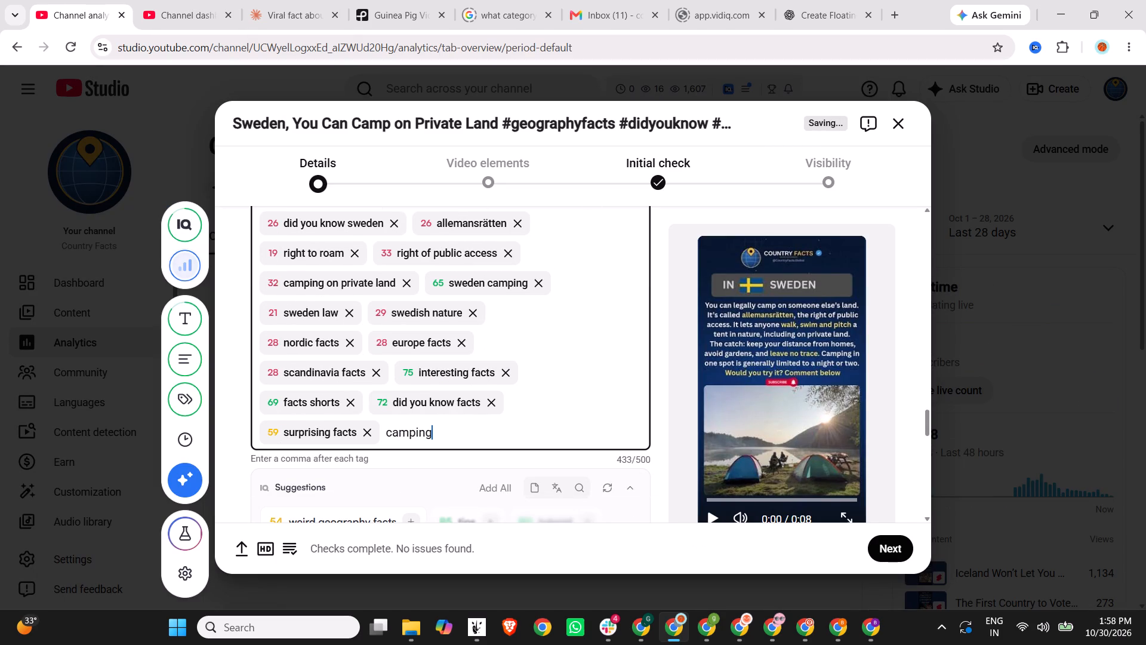
key("Return")
key("shift+numbersign")
key("BackSpace")
type("sweden tral")
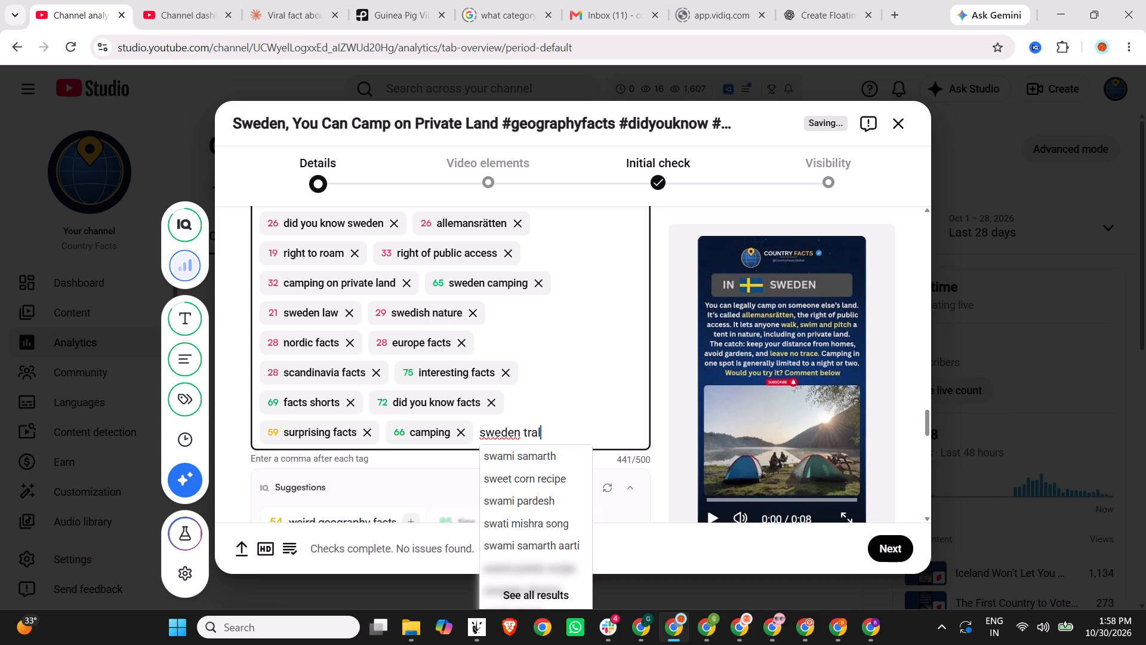
key("BackSpace")
type("vel")
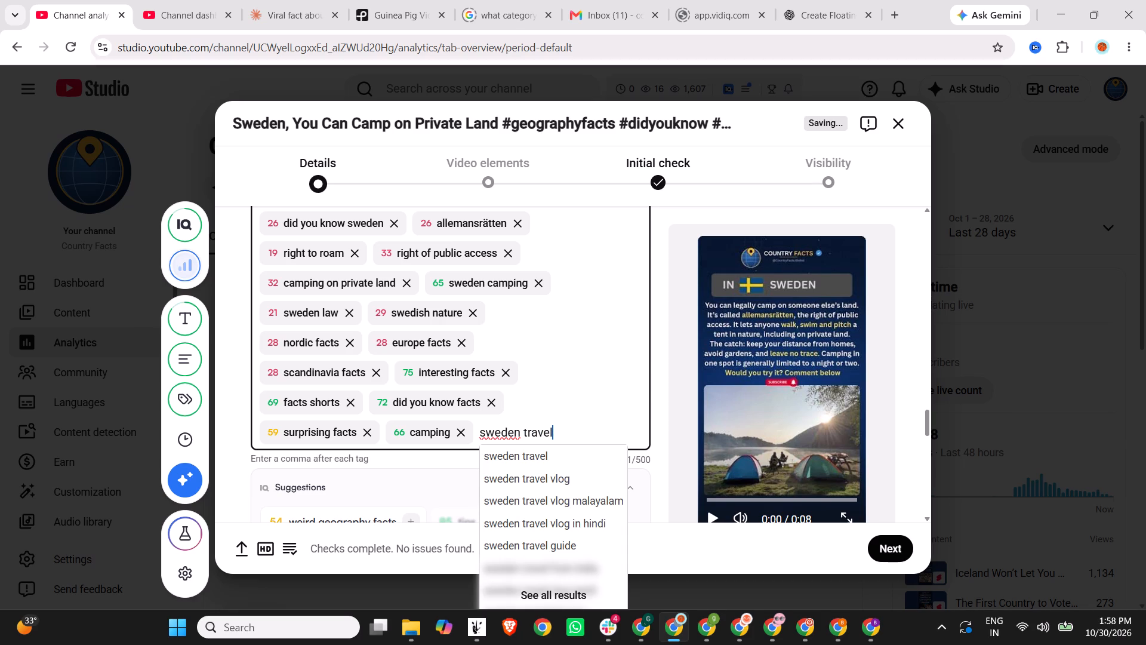
left_click(547, 461)
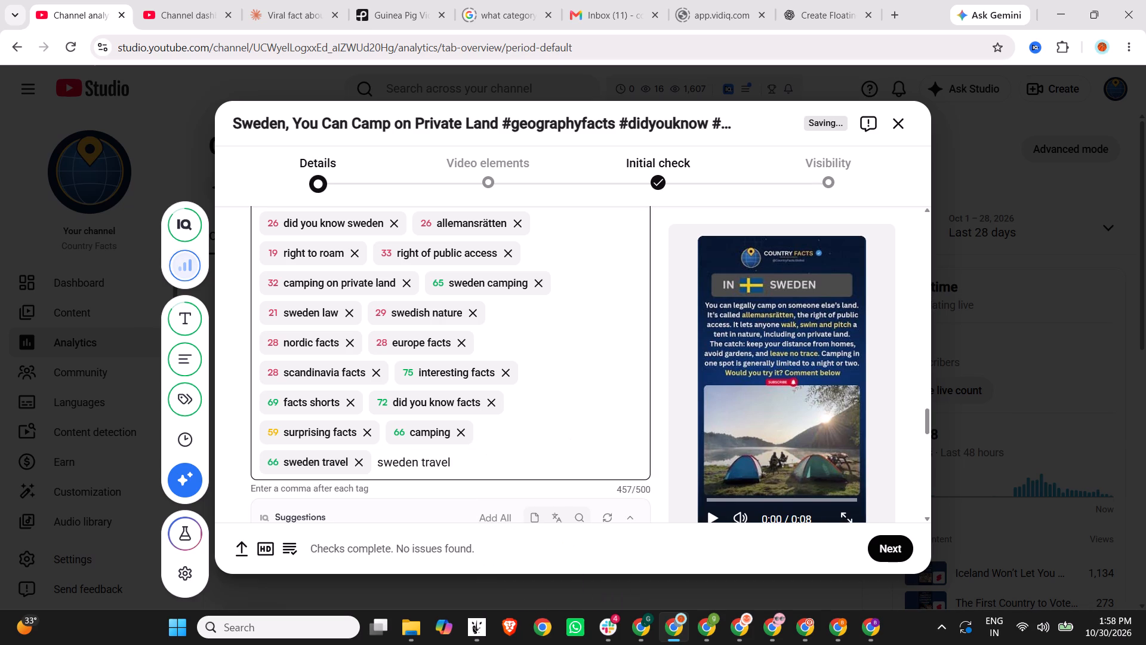
Add the suggested tag "sweden travel guide" and clear the leftover text from the tag field.
left_click(478, 464)
key("space")
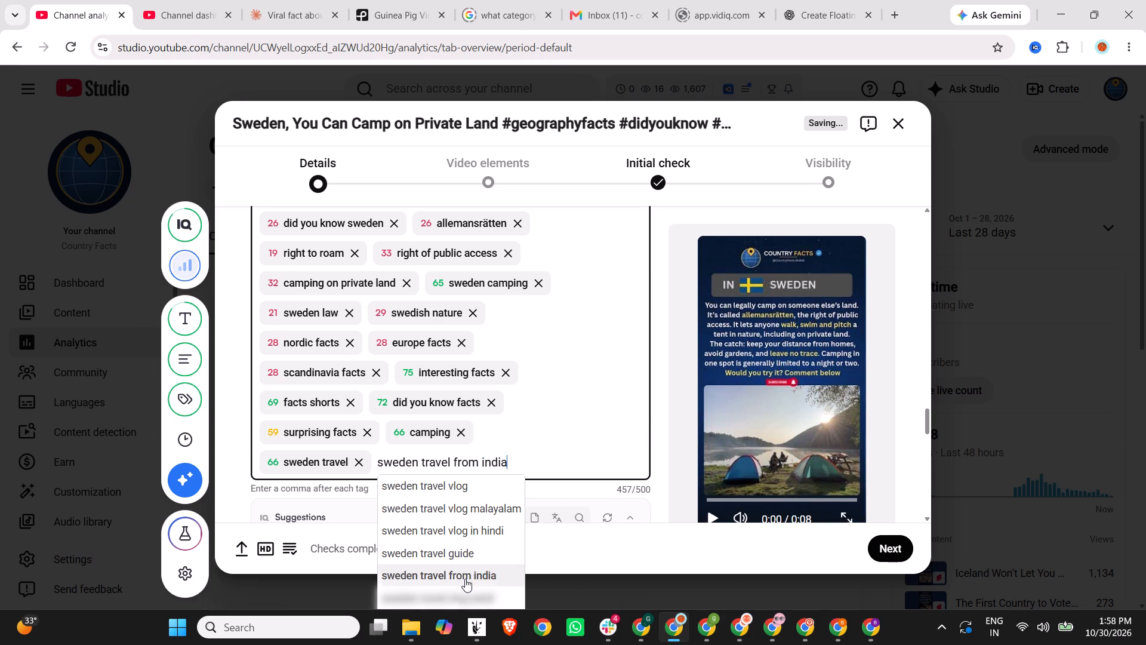
left_click(466, 556)
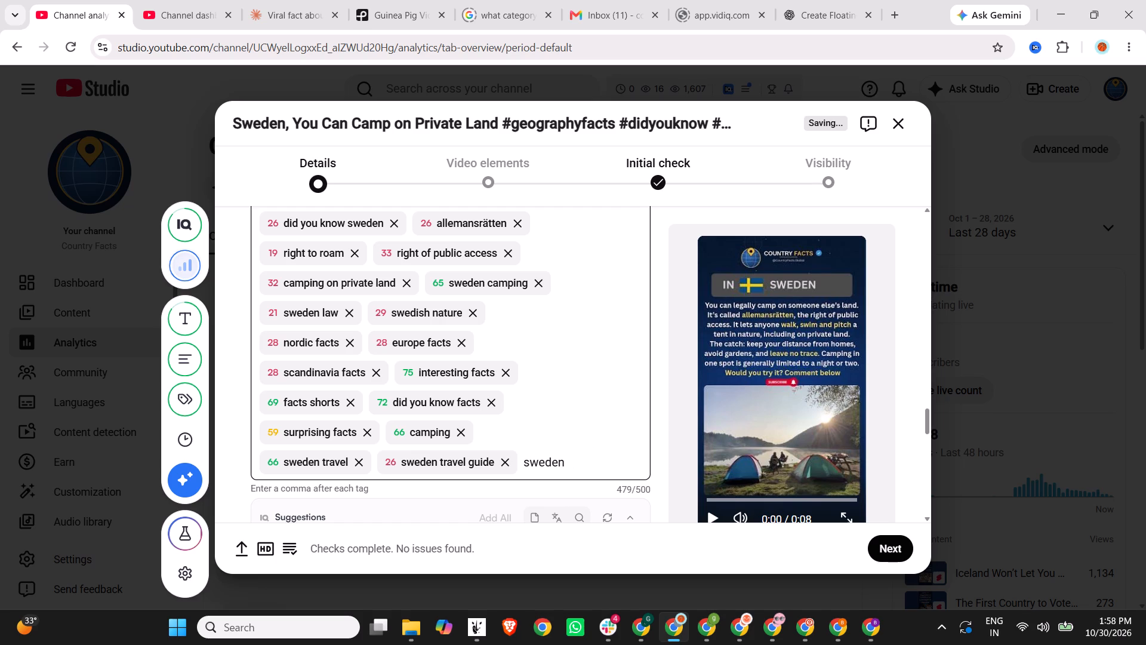
left_click(517, 463)
left_click(522, 463)
left_click_drag(526, 463, 588, 463)
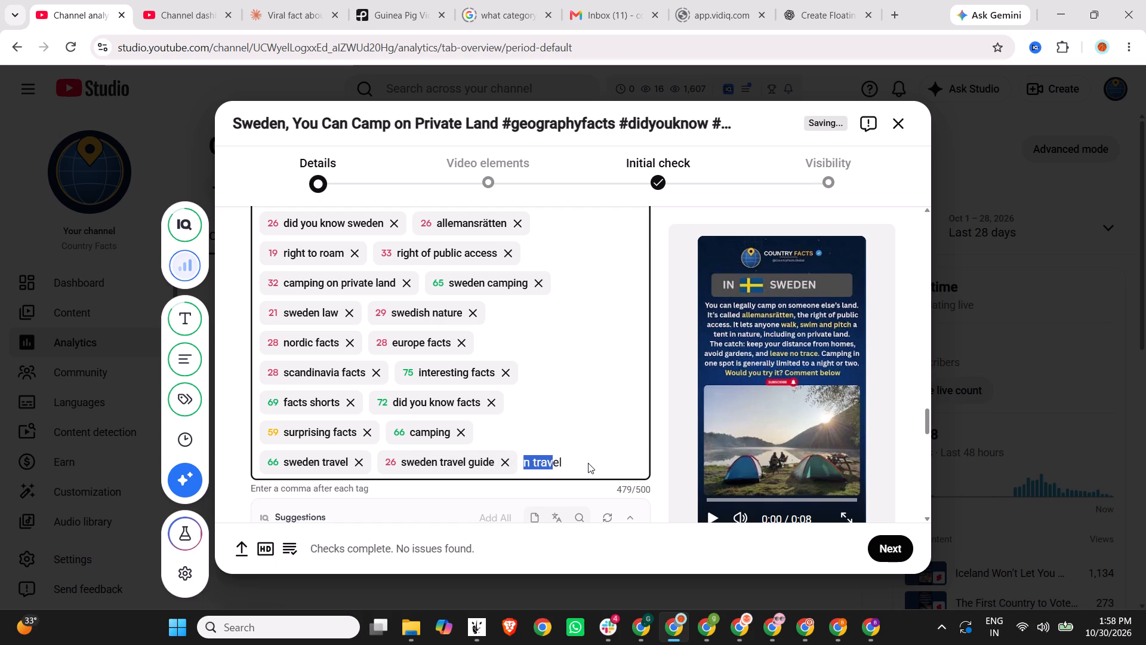
left_click_drag(588, 463, 602, 464)
key("BackSpace")
Add the suggested tag "weird geography facts" to the video.
scroll(586, 425, "down", 2)
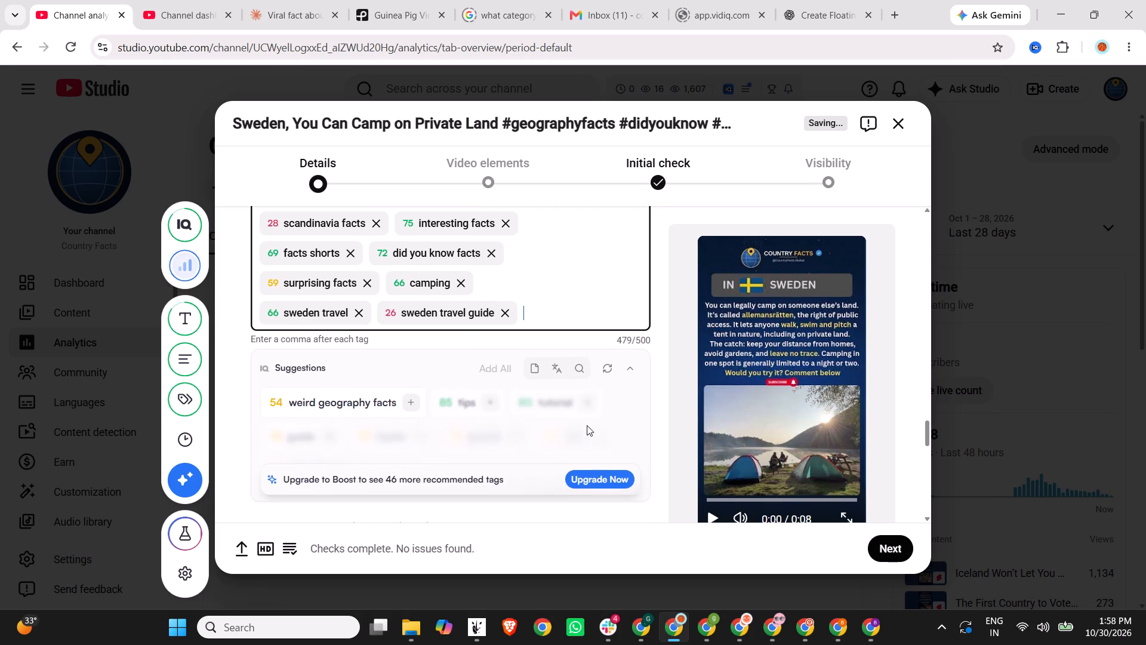
scroll(438, 432, "down", 2)
left_click(405, 254)
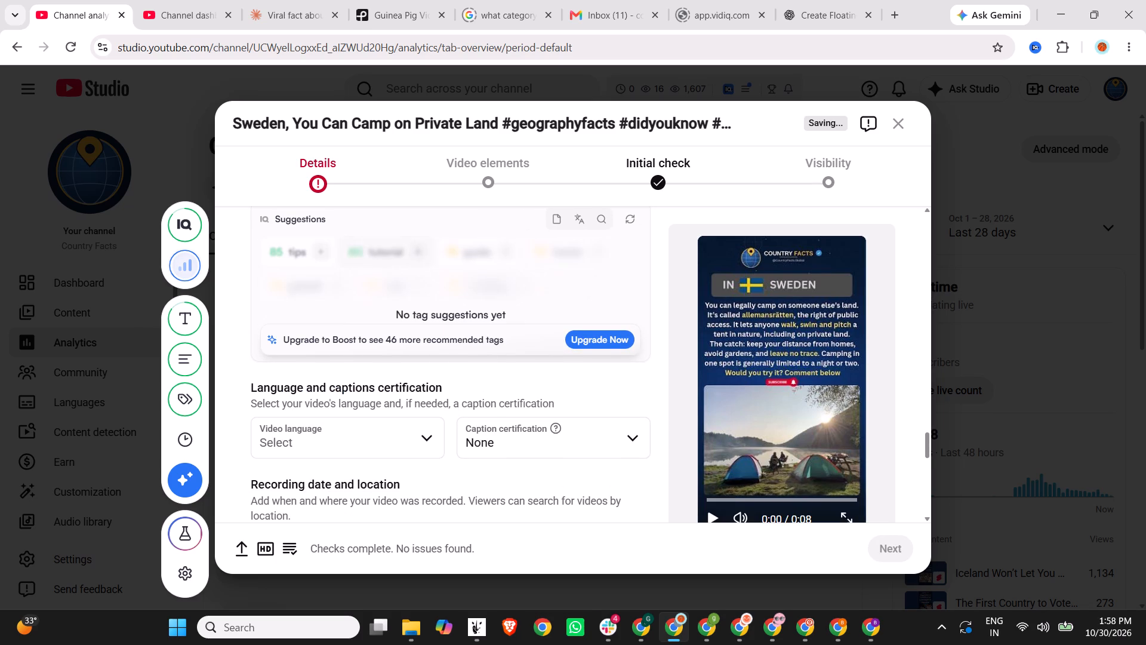
Review the video's tag list and remove the tag "right to roam".
scroll(502, 385, "down", 10)
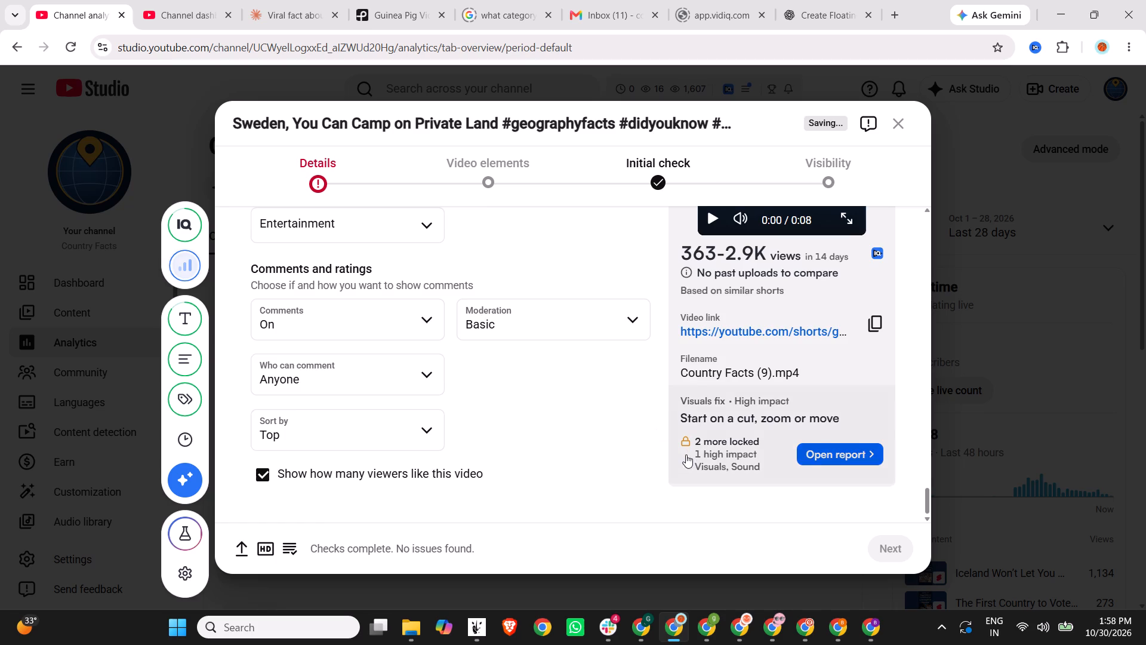
scroll(686, 454, "up", 6)
scroll(558, 408, "up", 5)
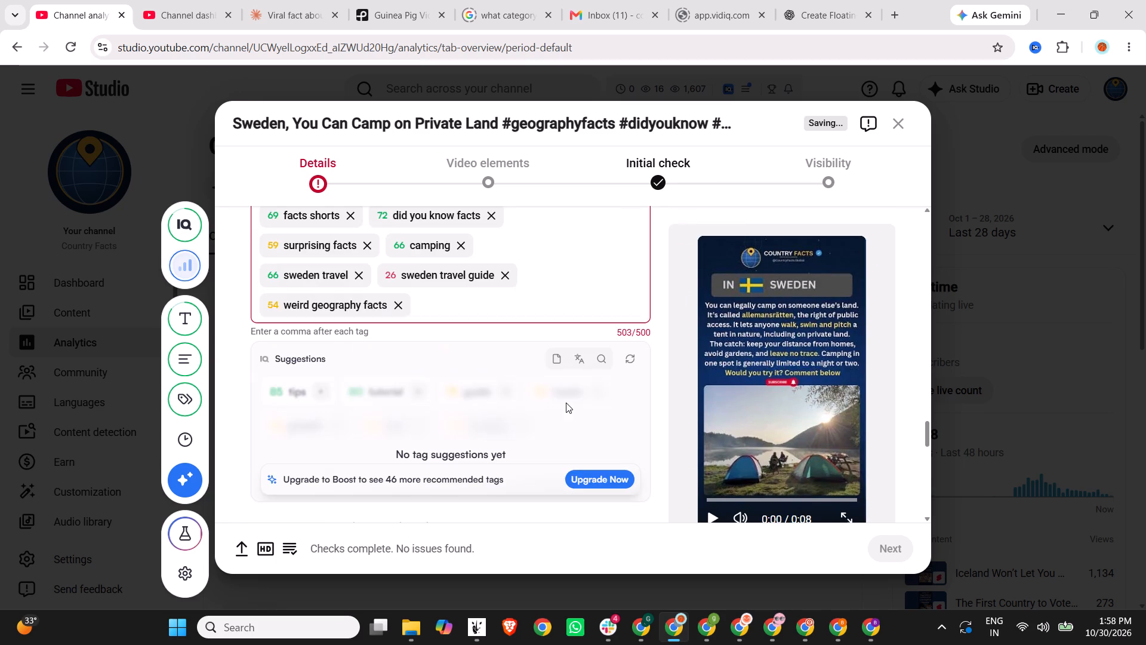
scroll(566, 403, "up", 17)
scroll(566, 403, "down", 16)
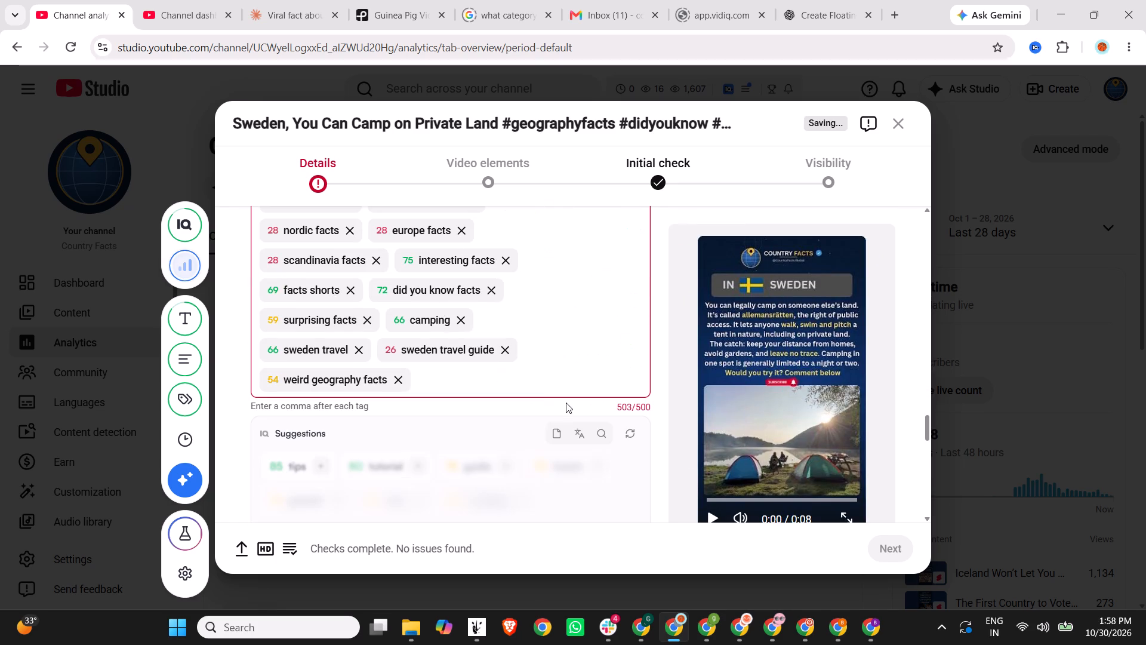
left_click(516, 381)
scroll(497, 381, "up", 1)
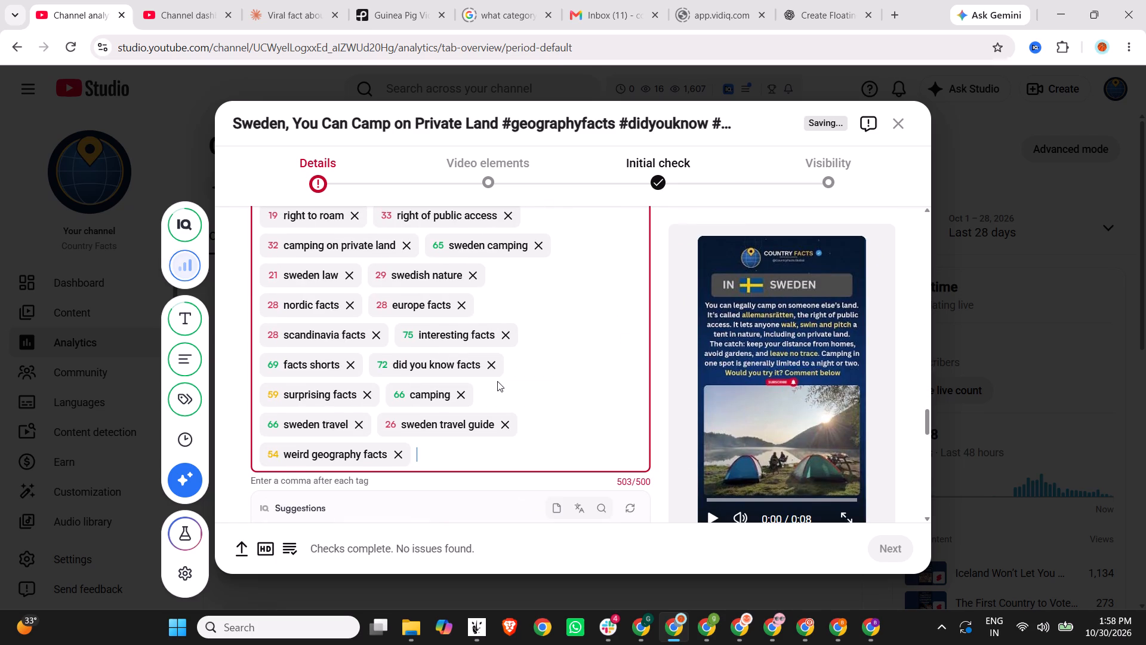
scroll(497, 381, "up", 1)
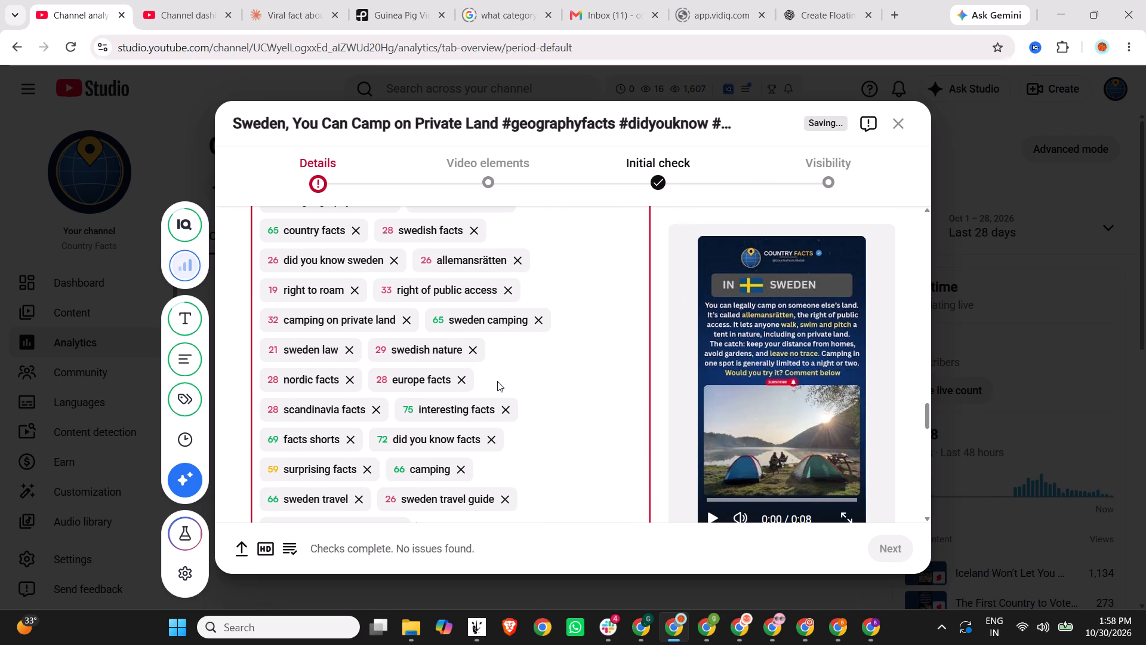
left_click(355, 285)
Continue to the video elements and set the Short about Iceland's baby-naming rules as the related video.
scroll(615, 379, "down", 6)
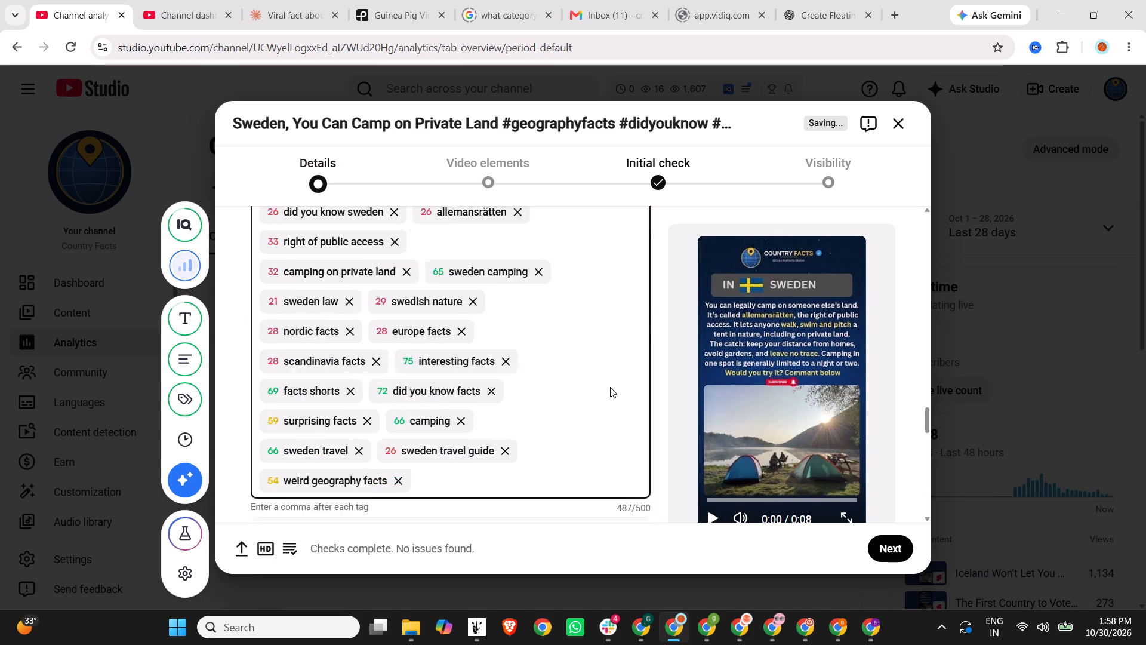
scroll(610, 387, "down", 15)
left_click(898, 545)
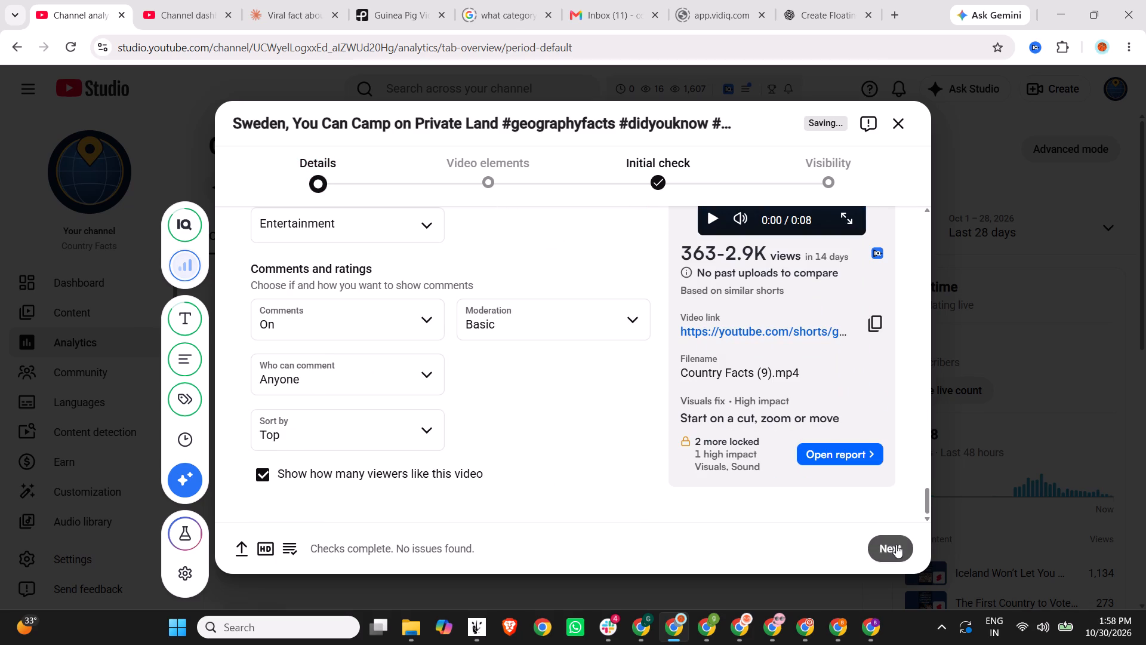
scroll(800, 349, "down", 1)
left_click(864, 306)
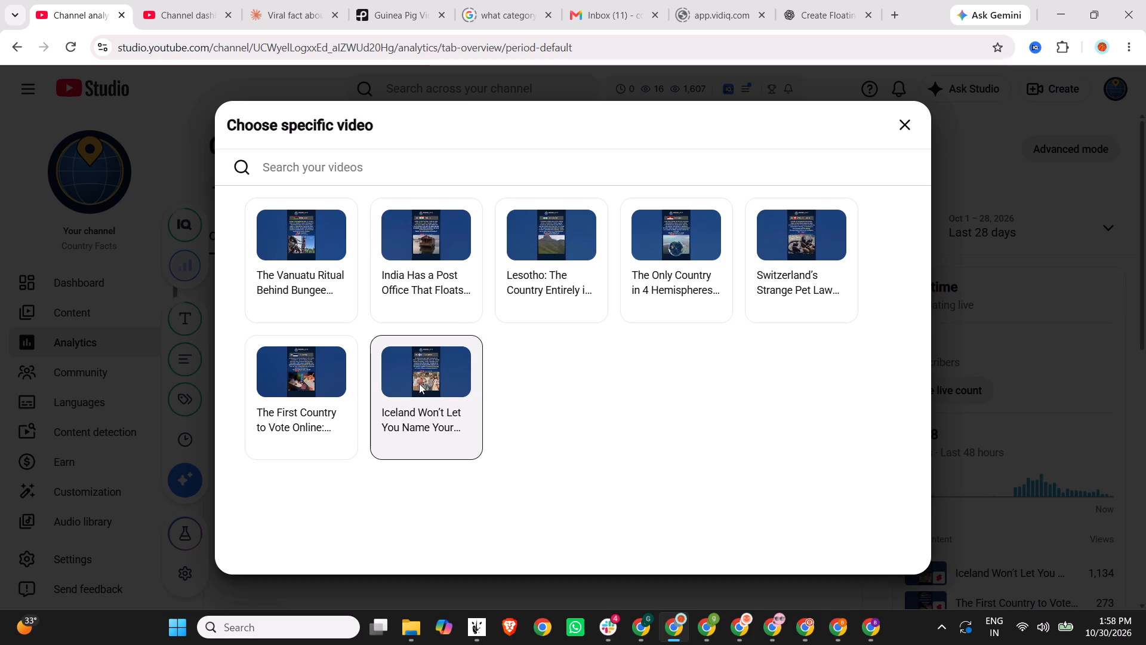
left_click(441, 368)
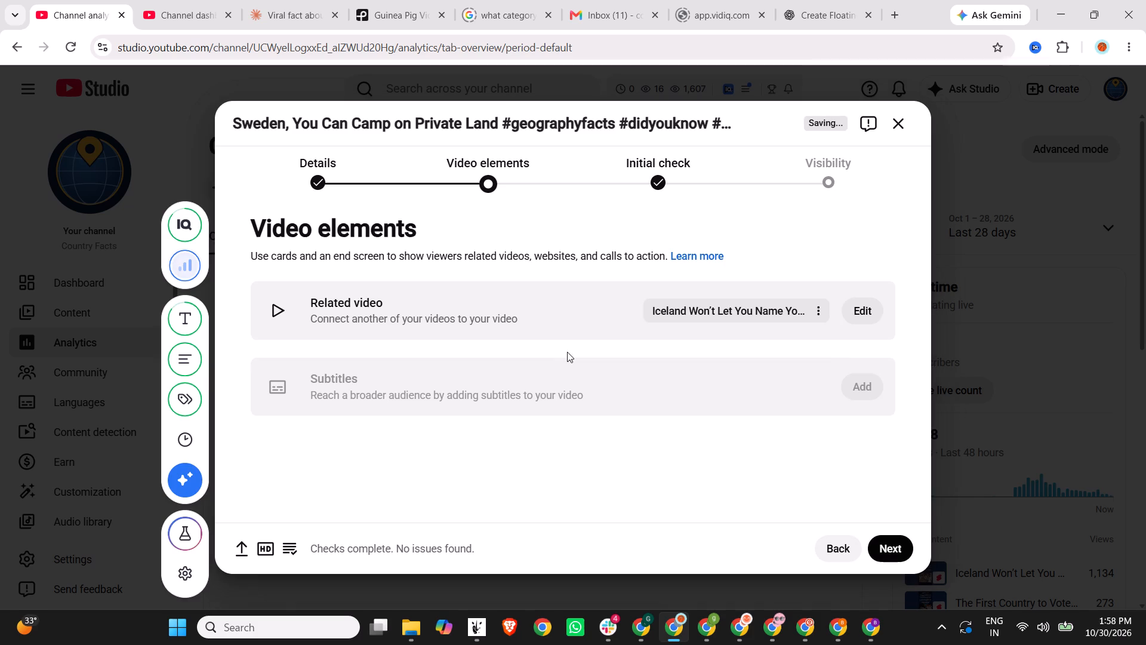
Continue to the visibility settings, schedule the Short as public for Nov 1, 2026 at 2:30 AM, and close the confirmation.
left_click(889, 552)
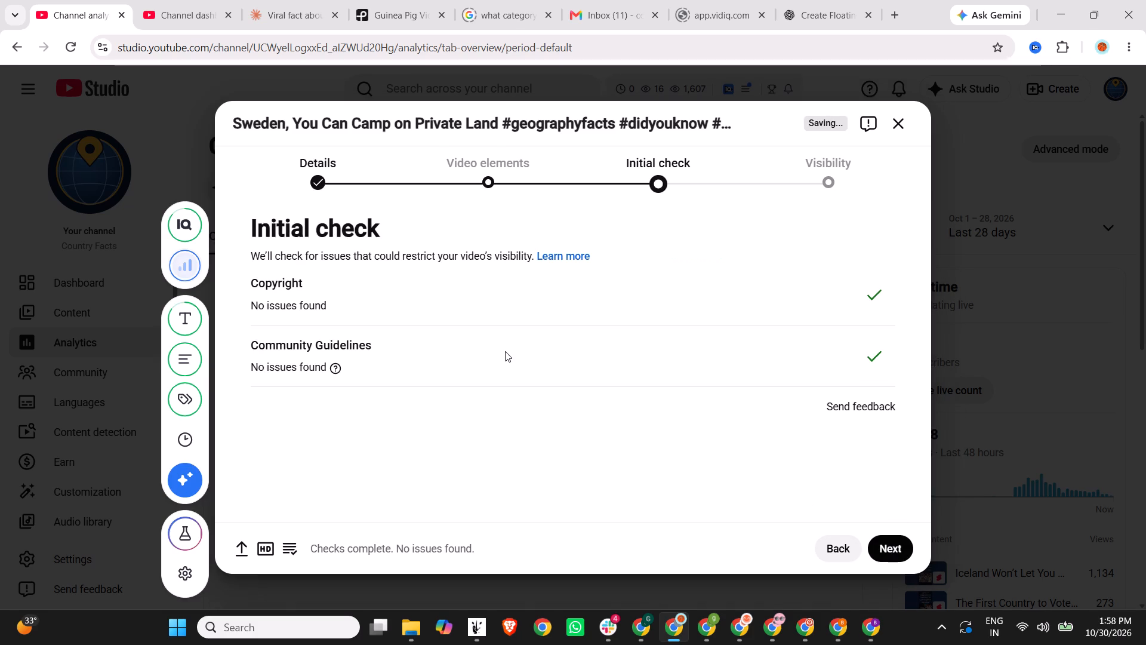
left_click(879, 542)
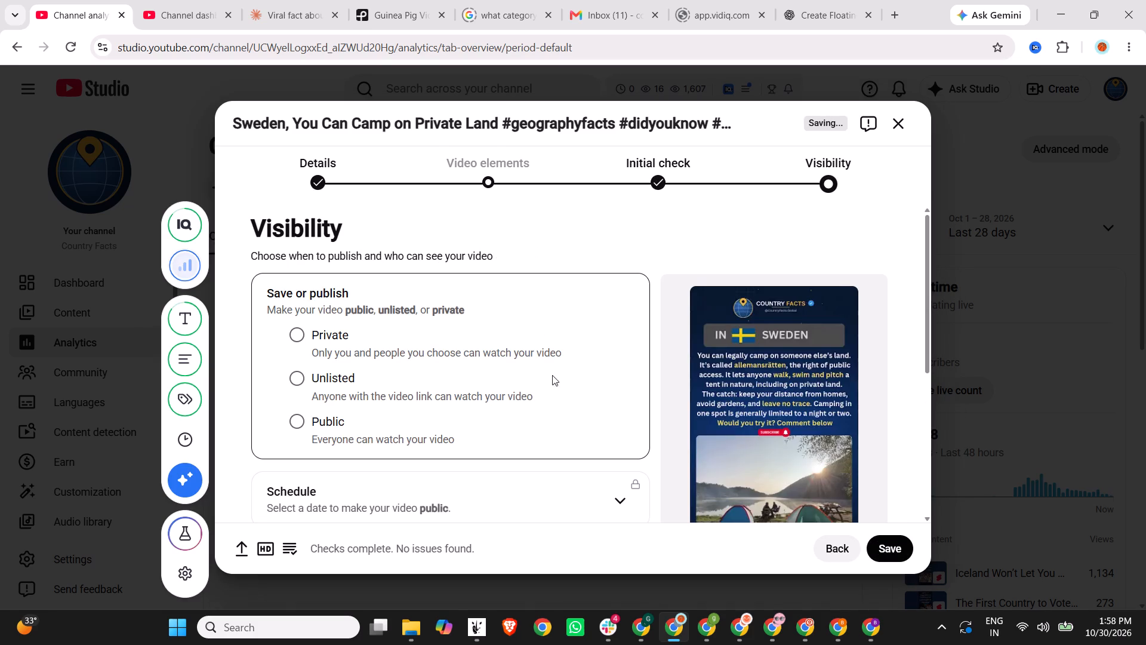
left_click(337, 423)
scroll(442, 358, "down", 3)
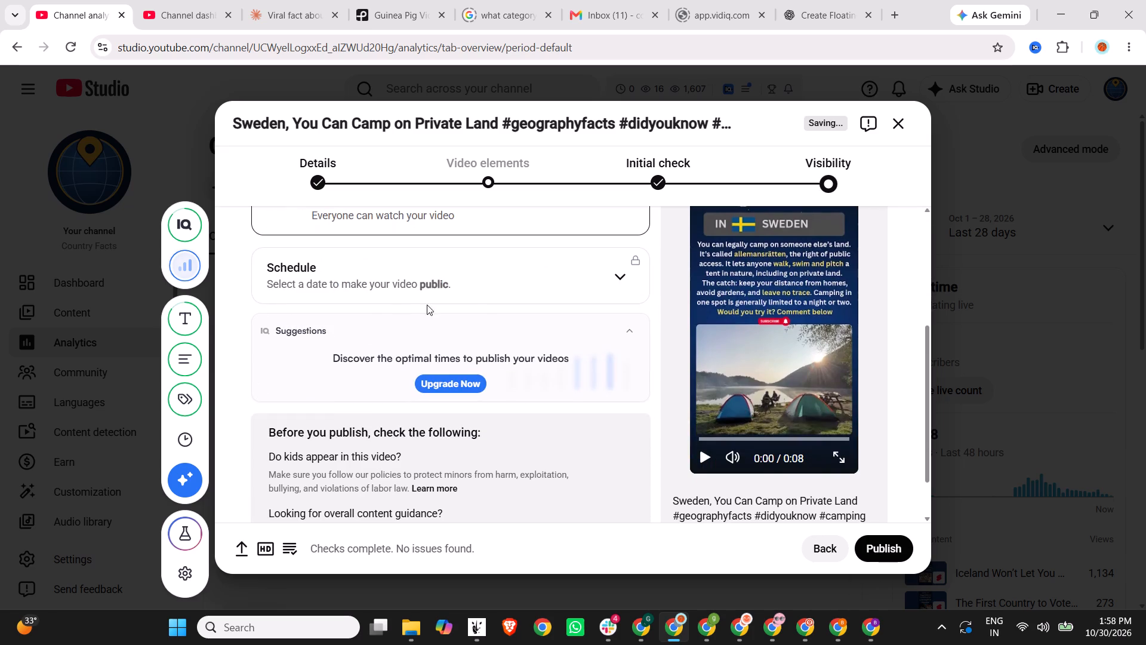
left_click(561, 287)
scroll(468, 253, "up", 1)
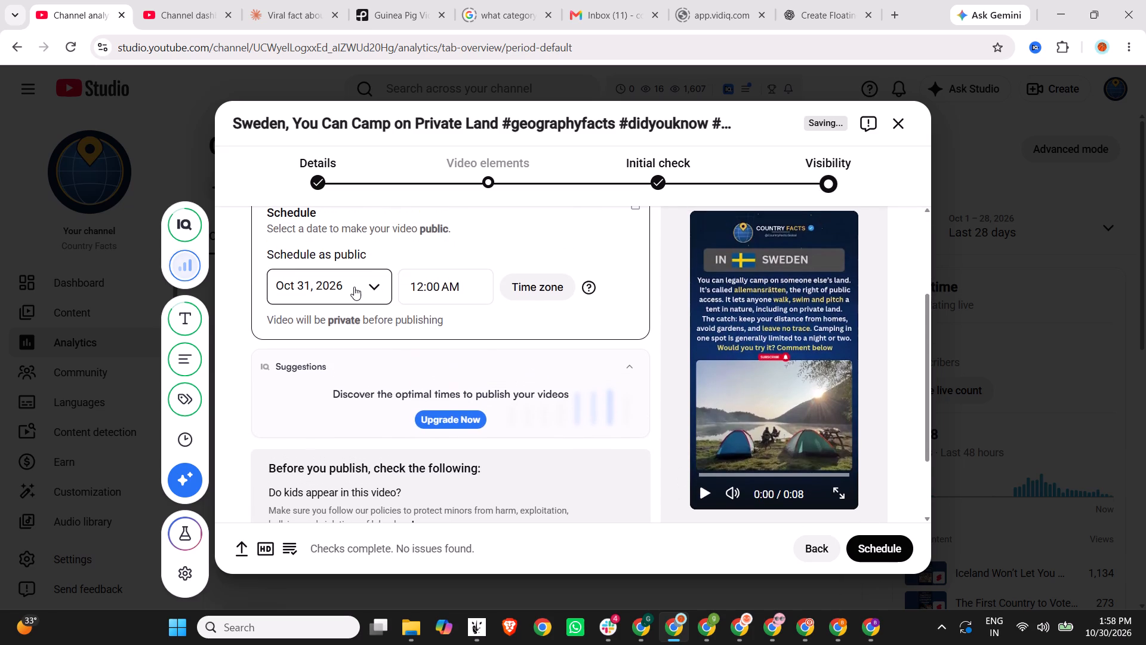
left_click(349, 285)
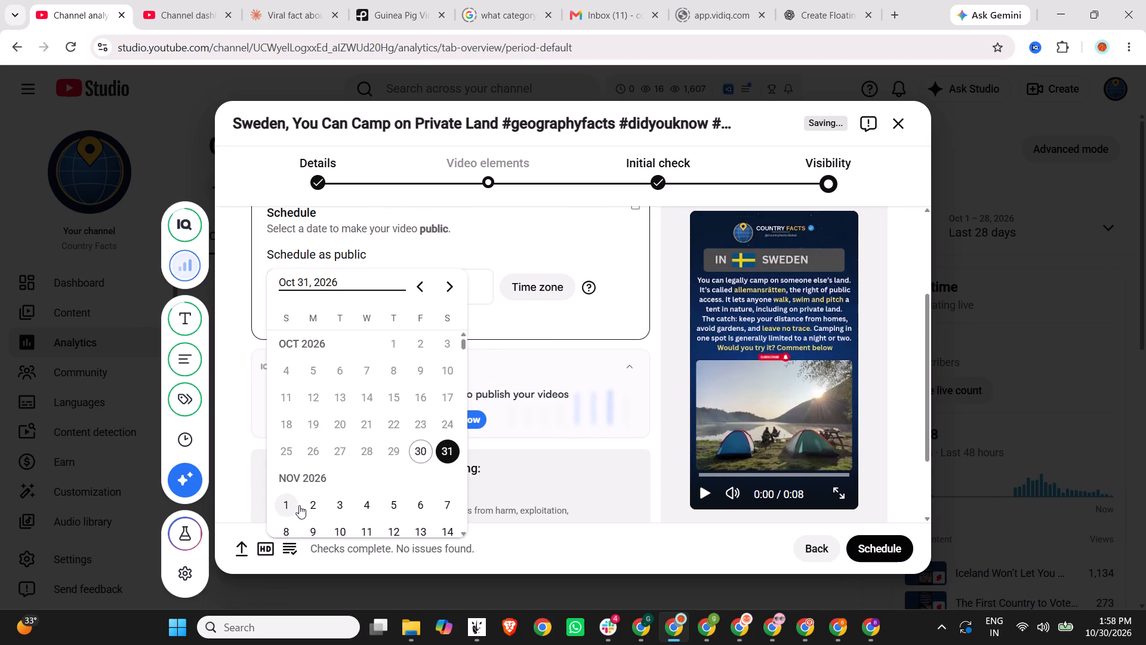
left_click(287, 500)
left_click(435, 287)
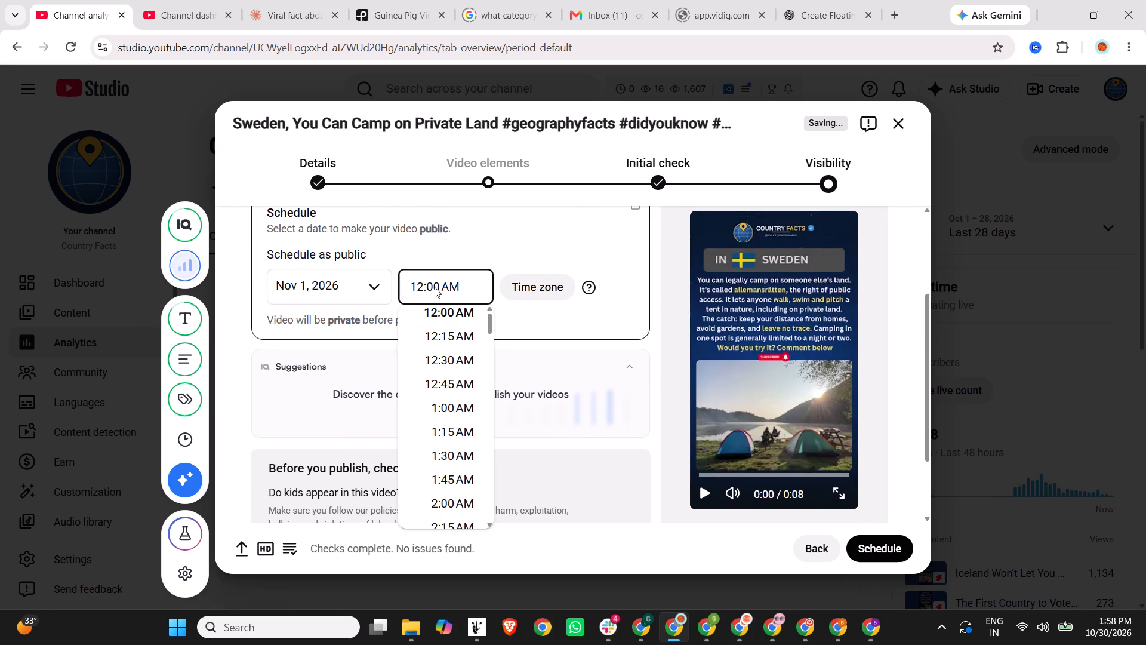
scroll(446, 385, "up", 7)
scroll(450, 374, "down", 2)
left_click(454, 410)
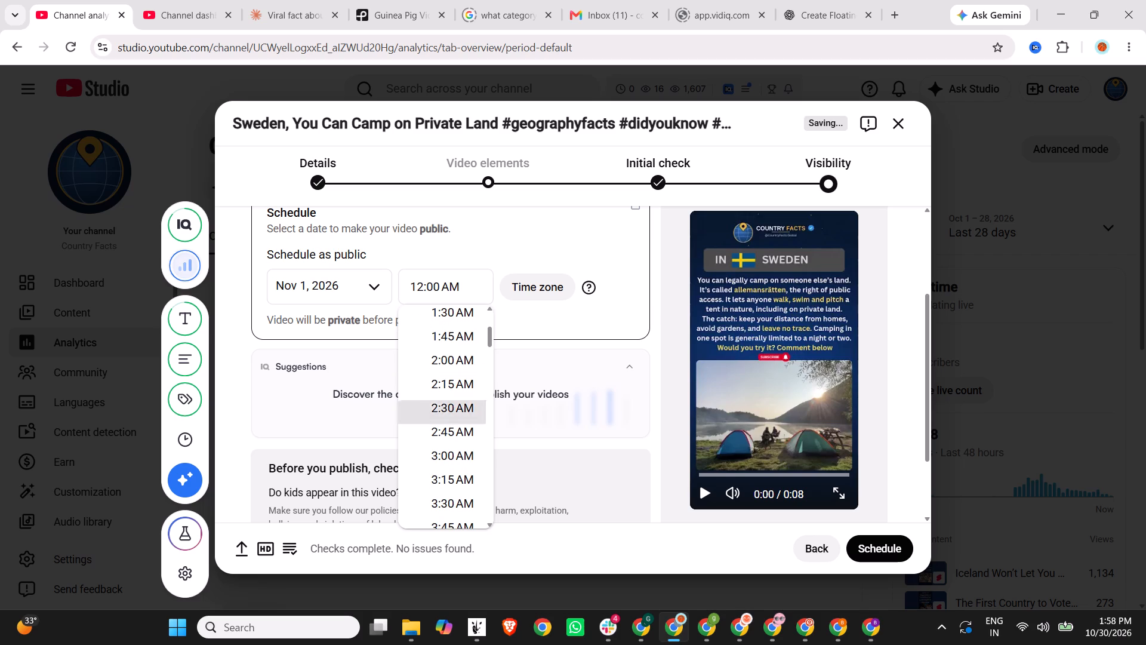
left_click(872, 544)
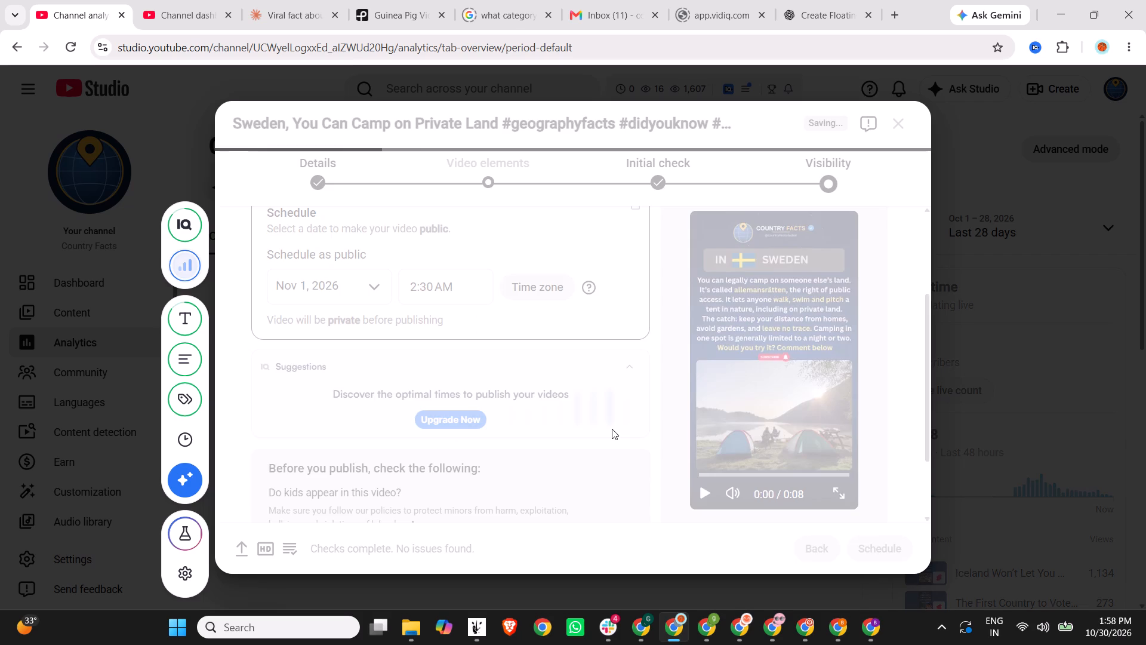
scroll(611, 428, "down", 18)
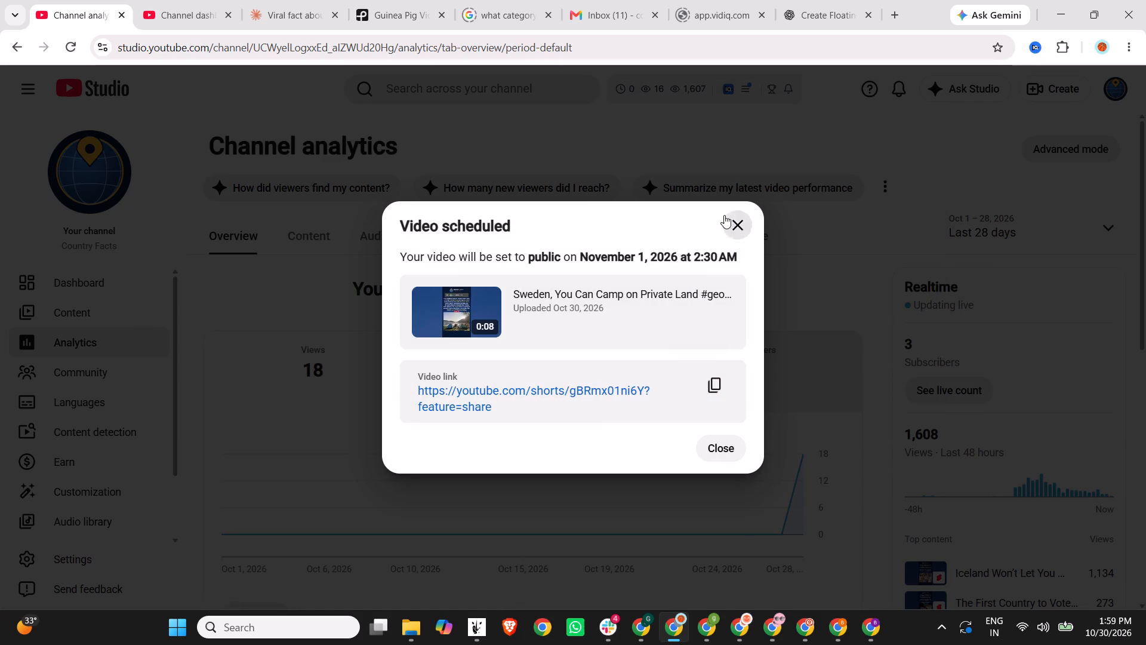
left_click(724, 213)
left_click(732, 231)
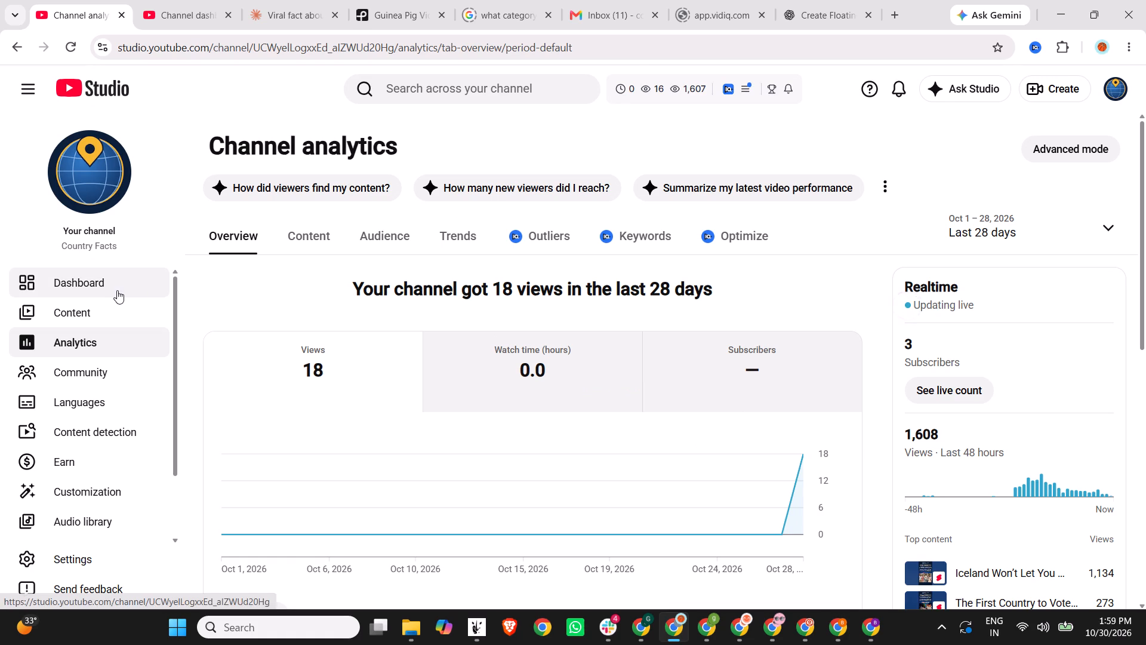
Open the channel's Shorts content list and look through its entries.
left_click(117, 290)
left_click(160, 320)
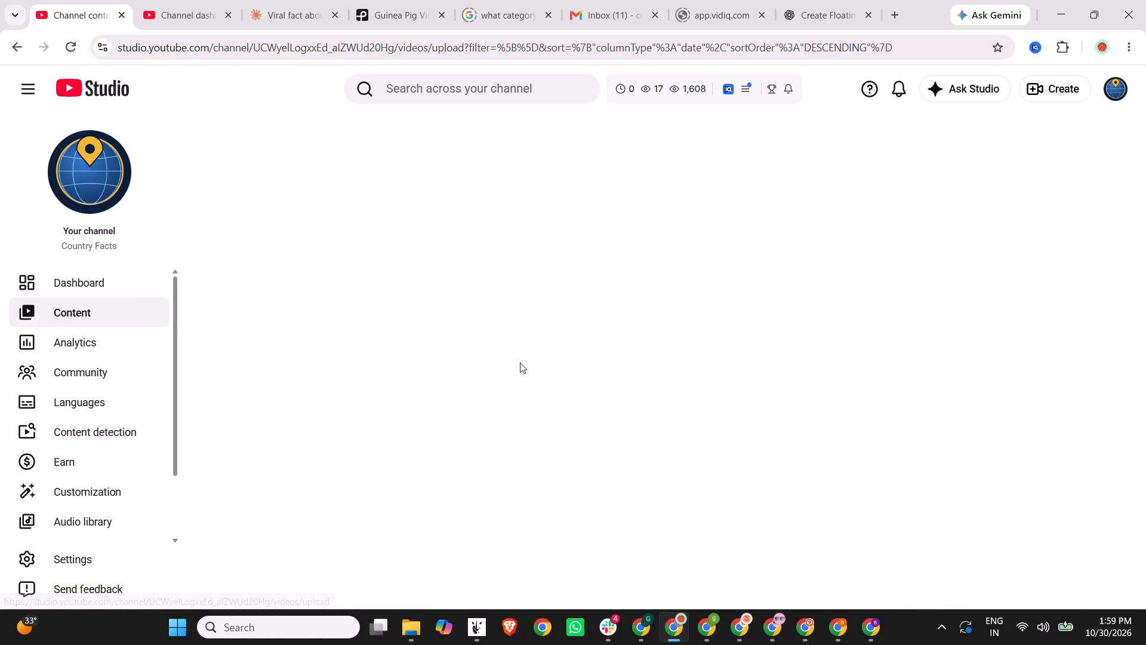
left_click(291, 194)
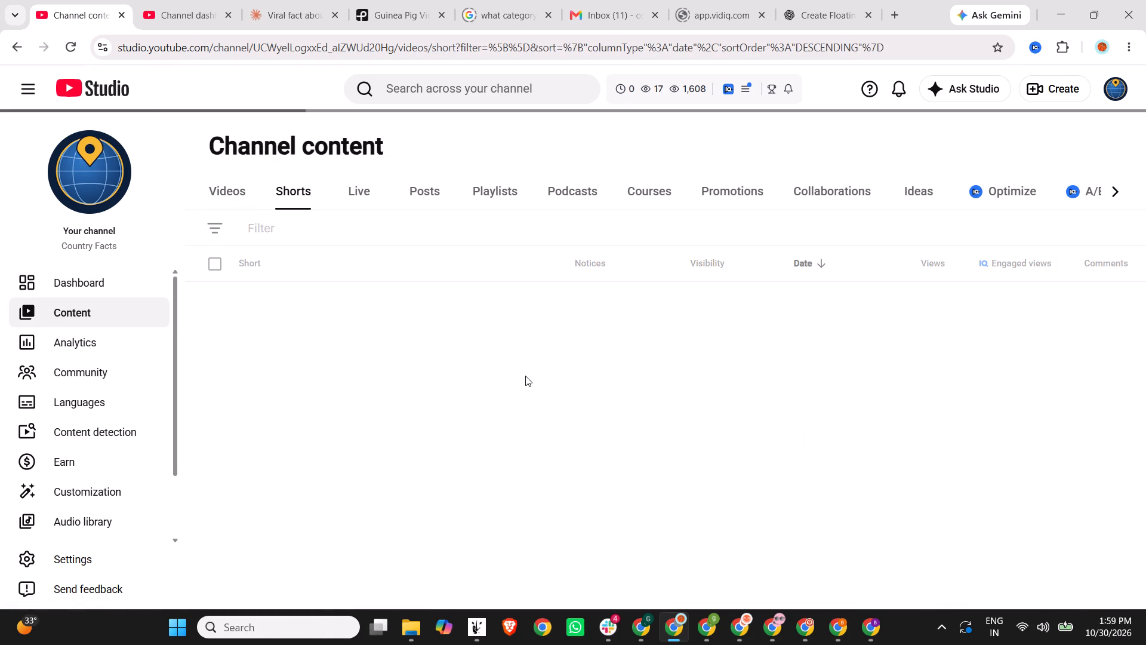
scroll(527, 379, "down", 17)
scroll(534, 385, "up", 1)
scroll(535, 386, "down", 4)
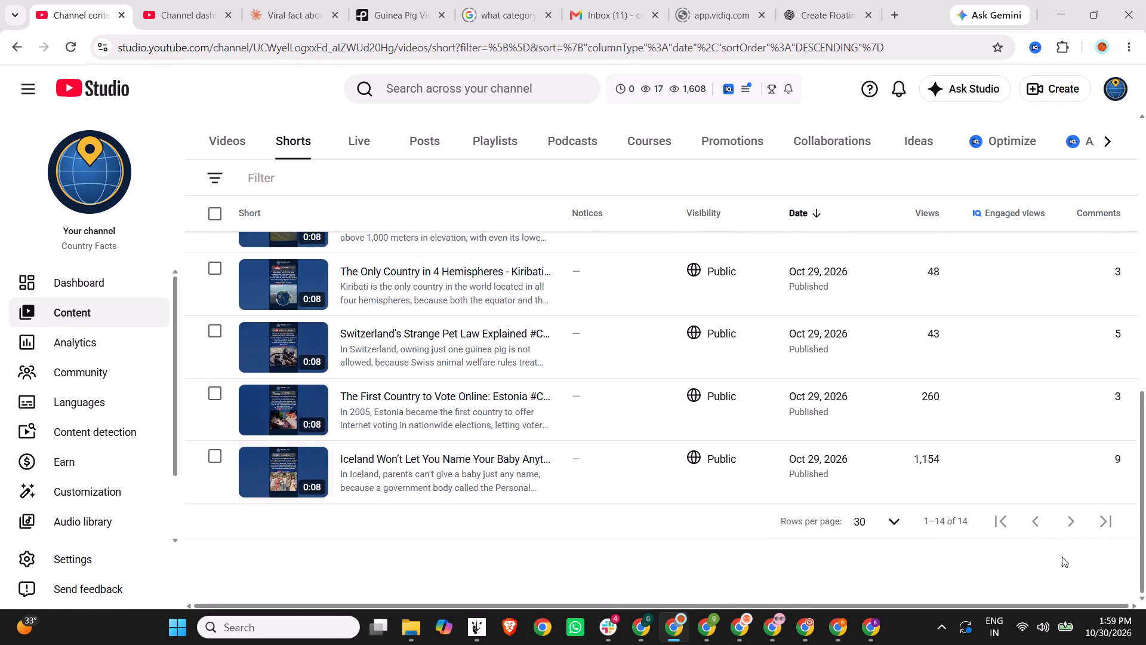